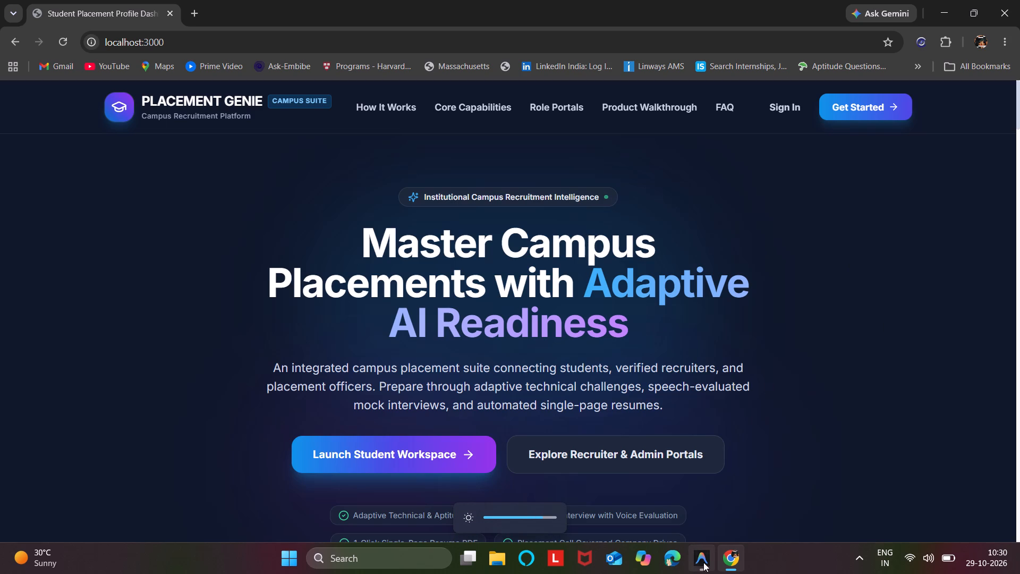
# Minimize the Placement Genie browser window and open a new maximized Chrome window from the desktop.
pyautogui.doubleClick(930, 3)
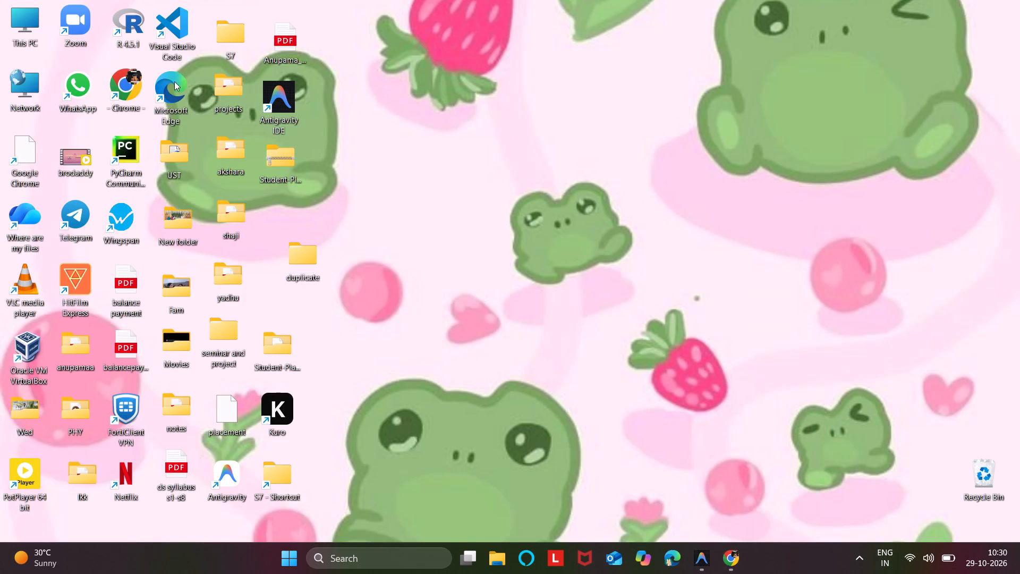
pyautogui.doubleClick(119, 79)
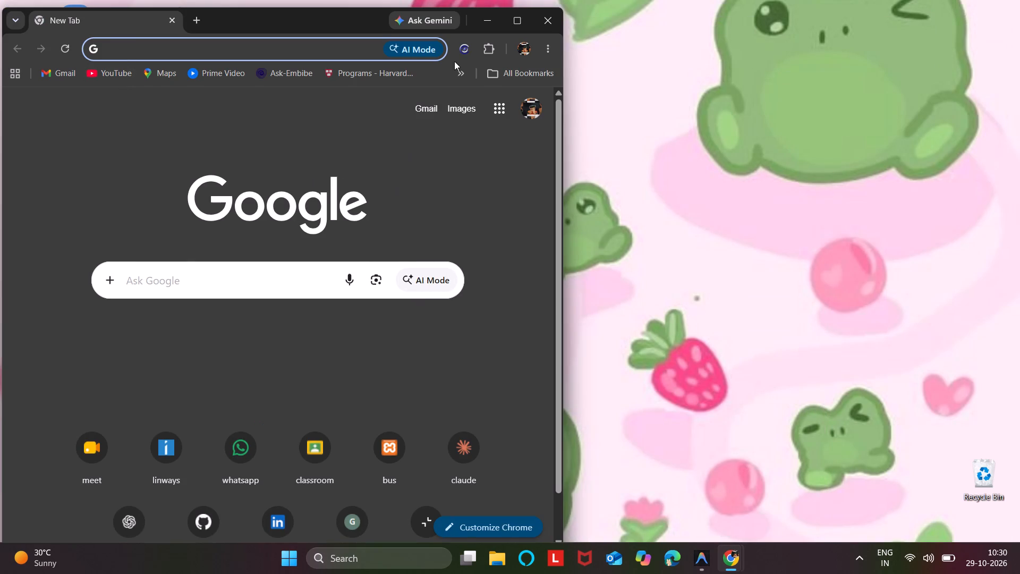
pyautogui.click(522, 24)
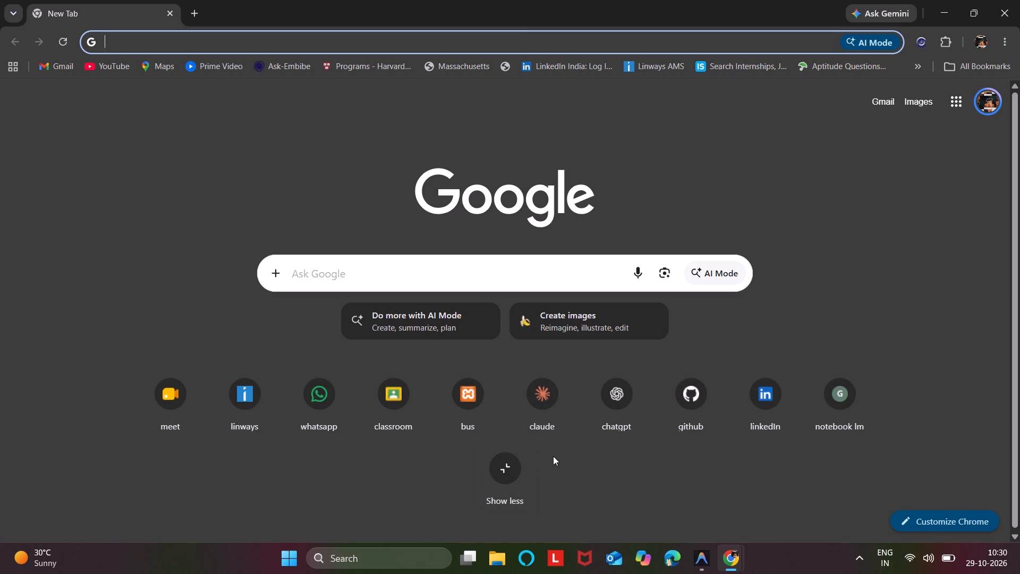
# Open the recent presentation project_f from File Explorer in PowerPoint and look over its first slides.
pyautogui.doubleClick(503, 551)
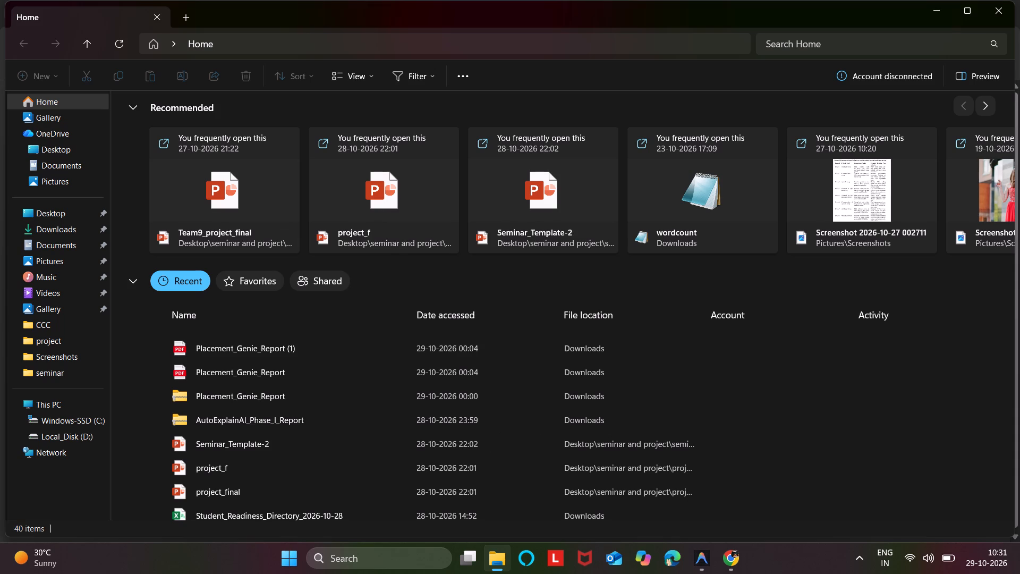
pyautogui.doubleClick(246, 470)
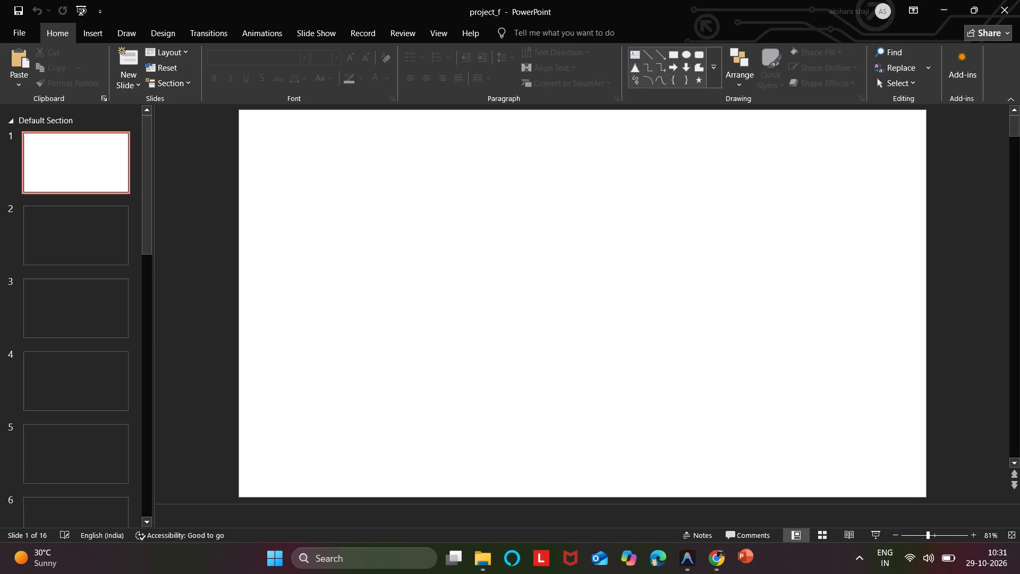
pyautogui.scroll(-2, 68, 385)
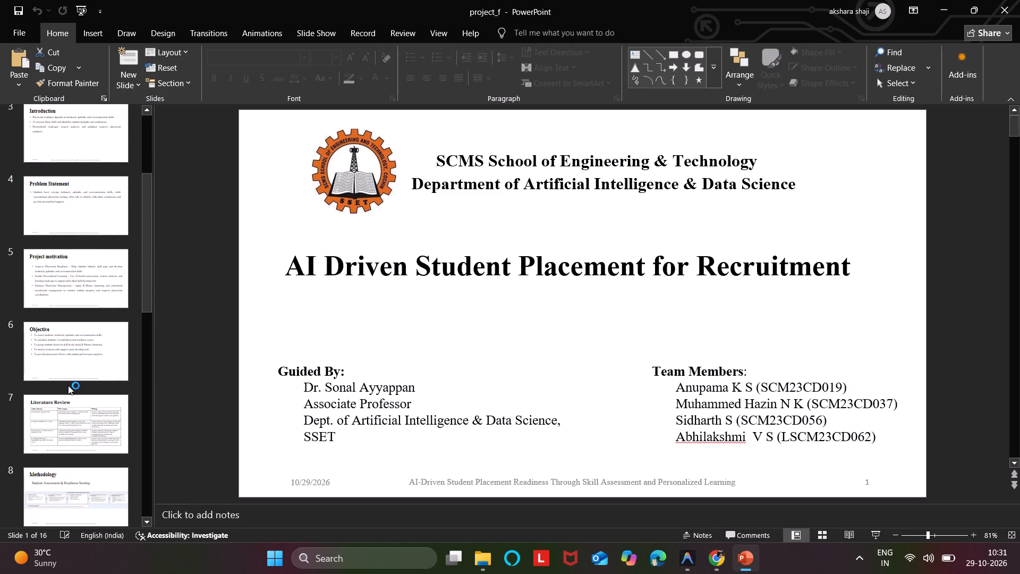
pyautogui.scroll(2, 68, 385)
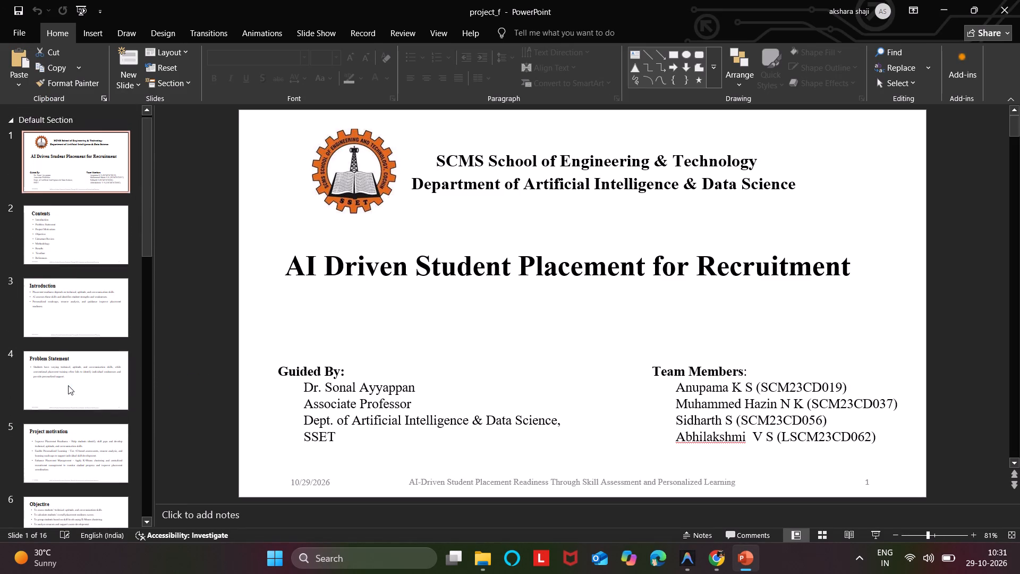
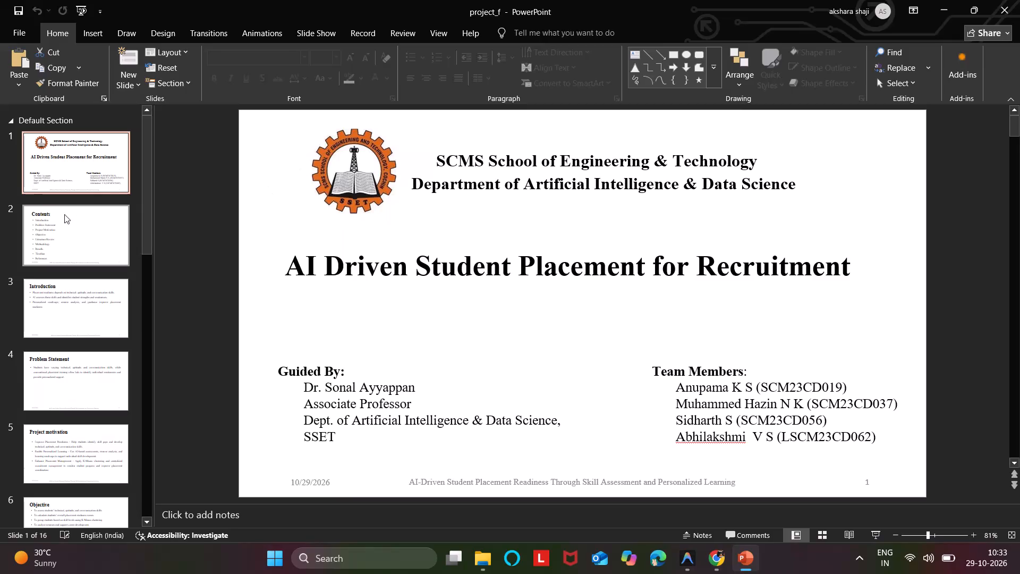
# Look through the slides in the editing view from Contents to Analytics, Grouping & Placement Dashboards.
pyautogui.click(49, 254)
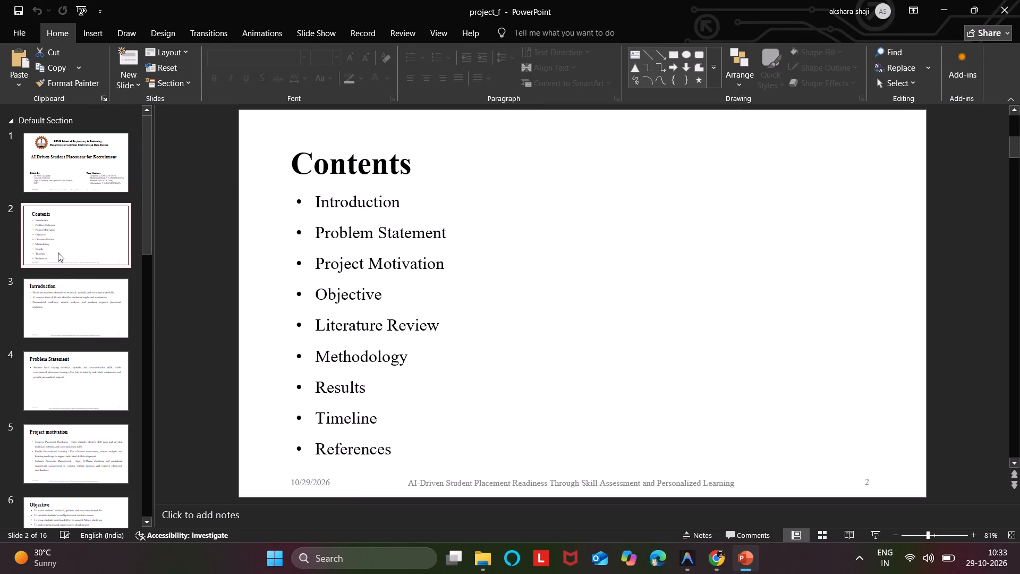
pyautogui.click(68, 309)
pyautogui.press('Down')
pyautogui.press('Down')
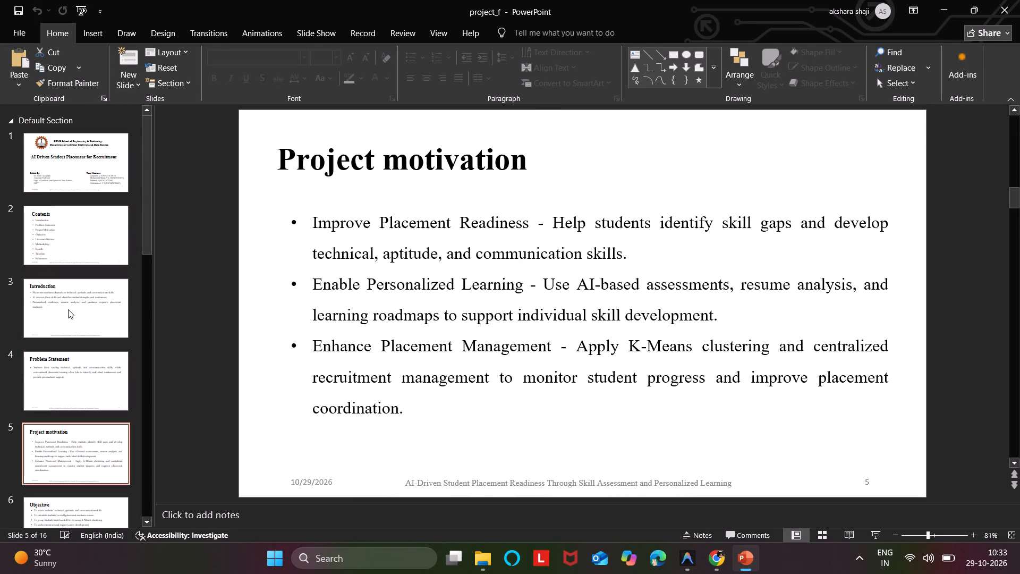
pyautogui.press('Down')
pyautogui.press('Down')
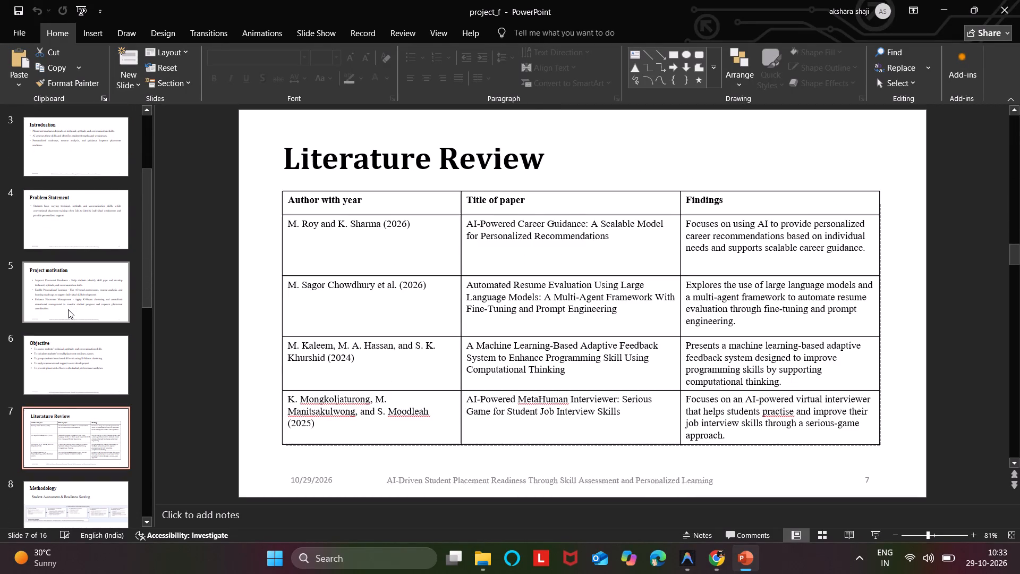
pyautogui.press('Down')
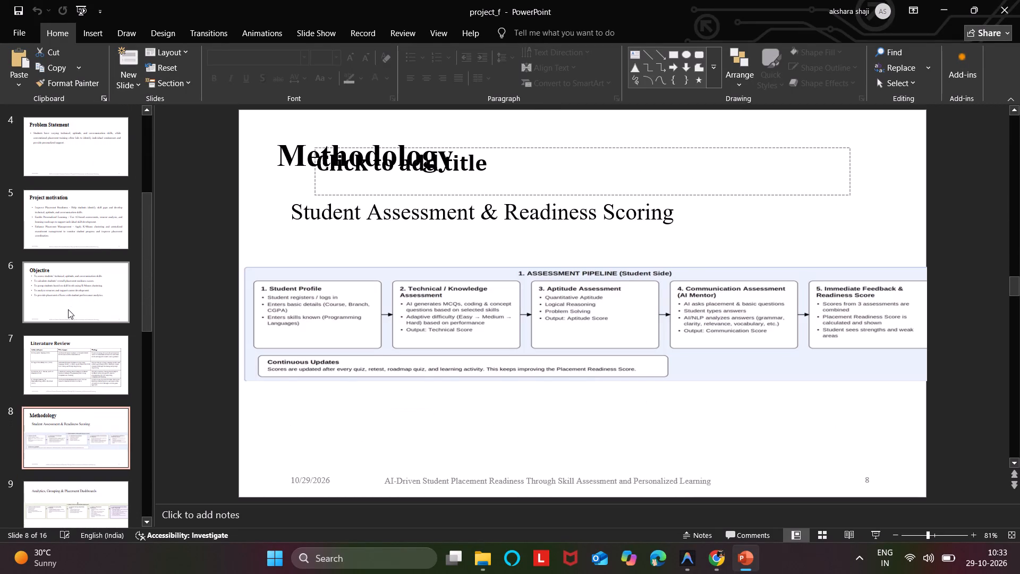
pyautogui.press('Down')
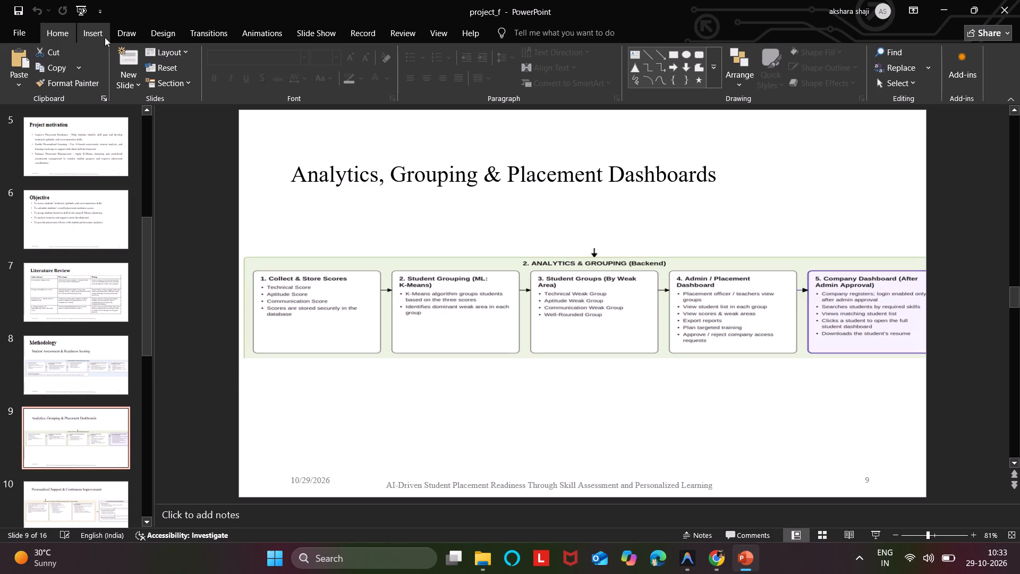
# Start the slide show from the beginning of the presentation.
pyautogui.click(310, 33)
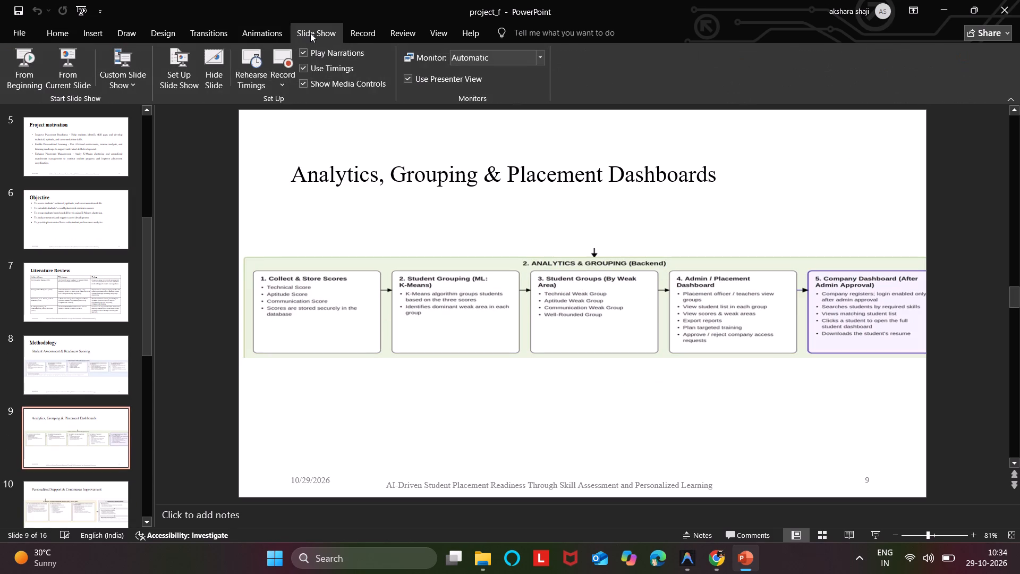
pyautogui.click(19, 63)
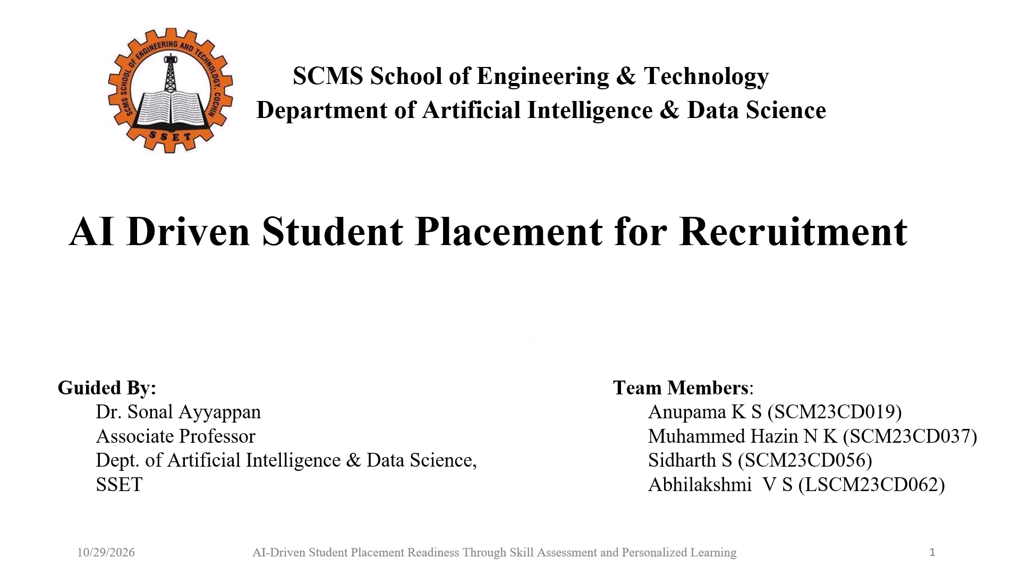
# Page forward through the slide show from the title slide to the References slide, reviewing each section.
pyautogui.press('Down')
pyautogui.press('Down')
pyautogui.press('Down')
pyautogui.press('Down')
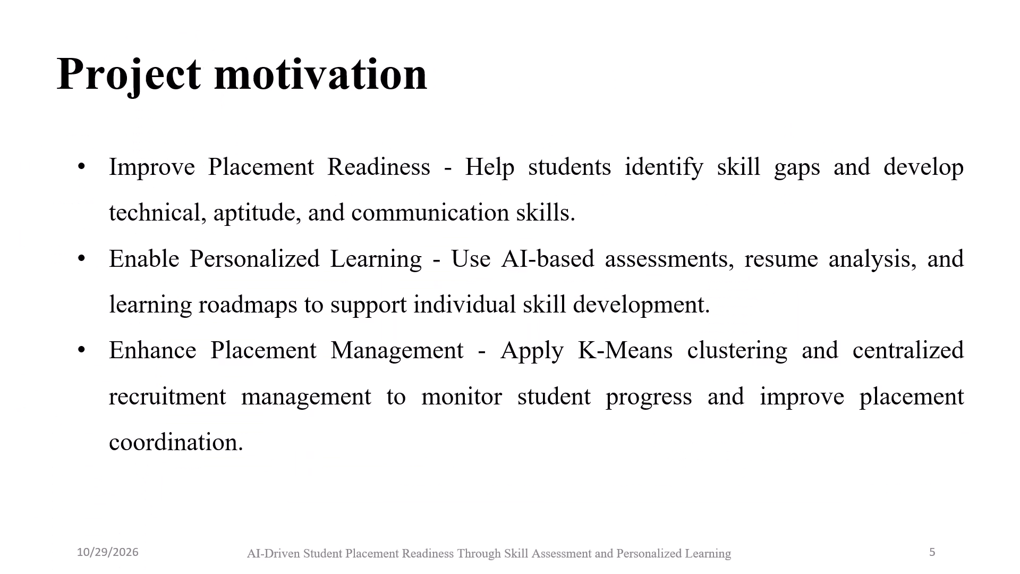
pyautogui.press('Down')
pyautogui.press('Down')
pyautogui.press('Down')
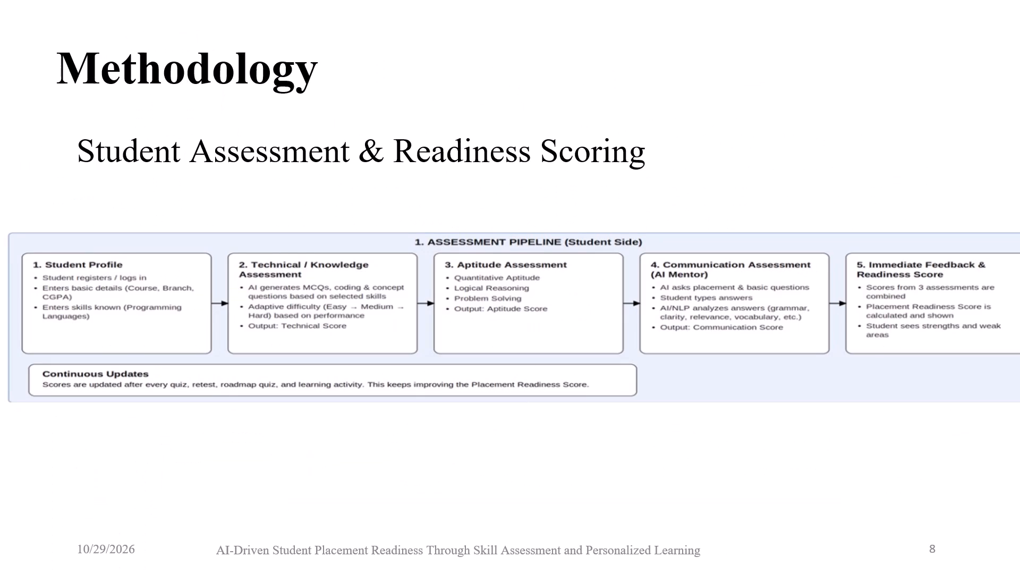
pyautogui.press('Down')
pyautogui.press('Down')
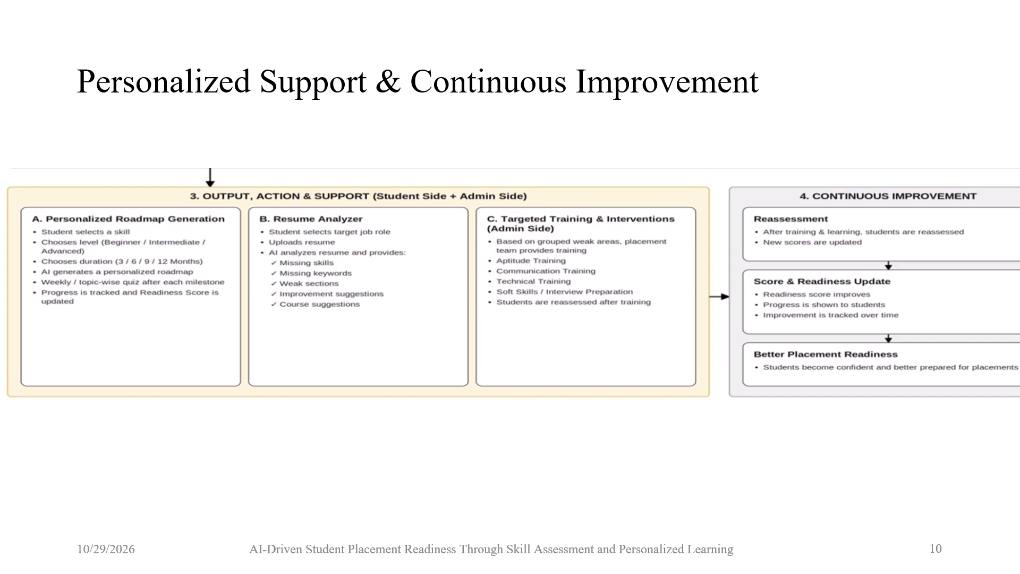
pyautogui.press('Down')
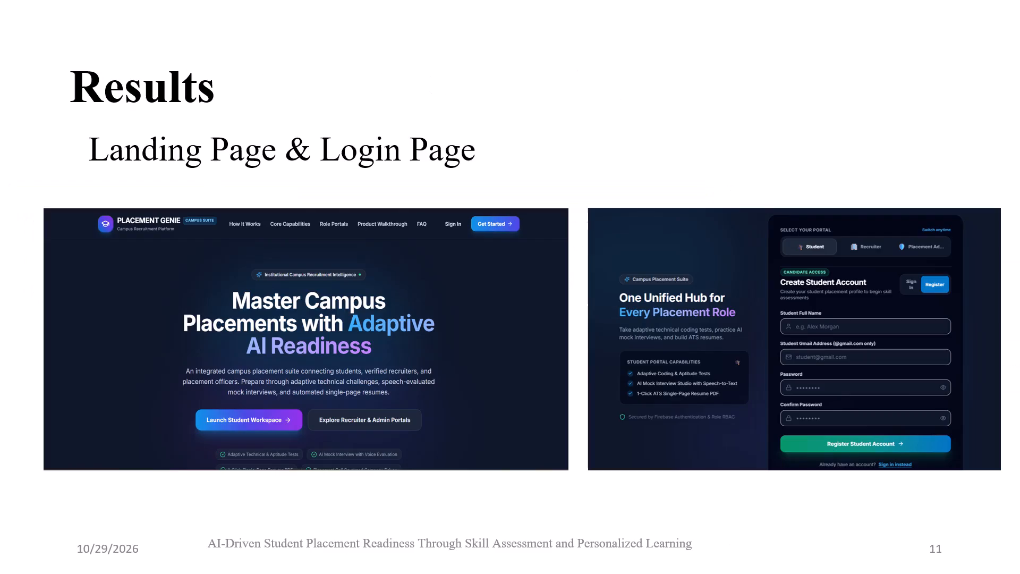
pyautogui.press('Down')
pyautogui.press('Down')
pyautogui.press('Down')
pyautogui.press('Down')
pyautogui.press('Down')
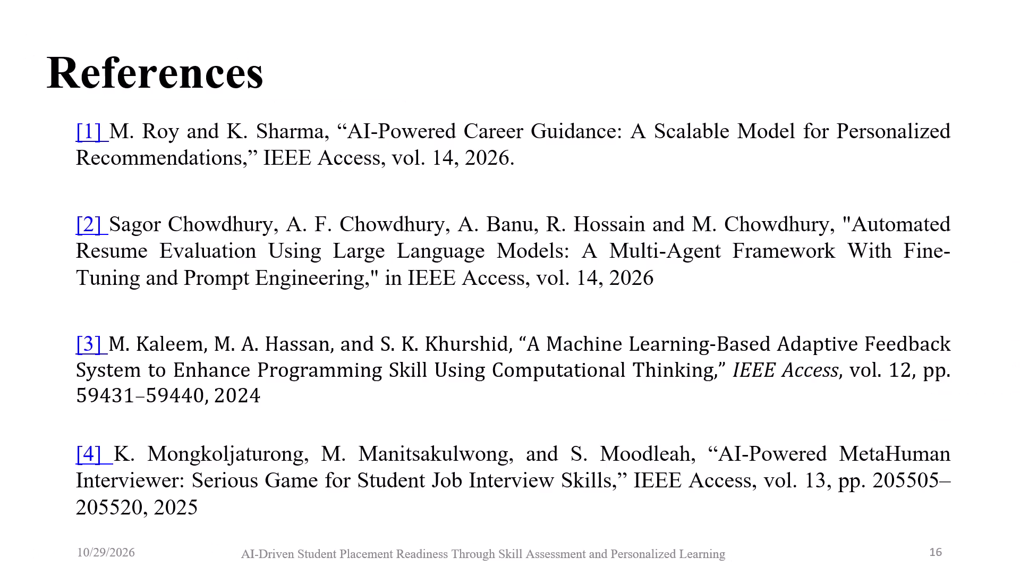
pyautogui.press('Down')
# Page back through the slide show from the References slide to the title slide.
pyautogui.press('Up')
pyautogui.press('Up')
pyautogui.press('Up')
pyautogui.press('Up')
pyautogui.press('Up')
pyautogui.press('Up')
pyautogui.press('Up')
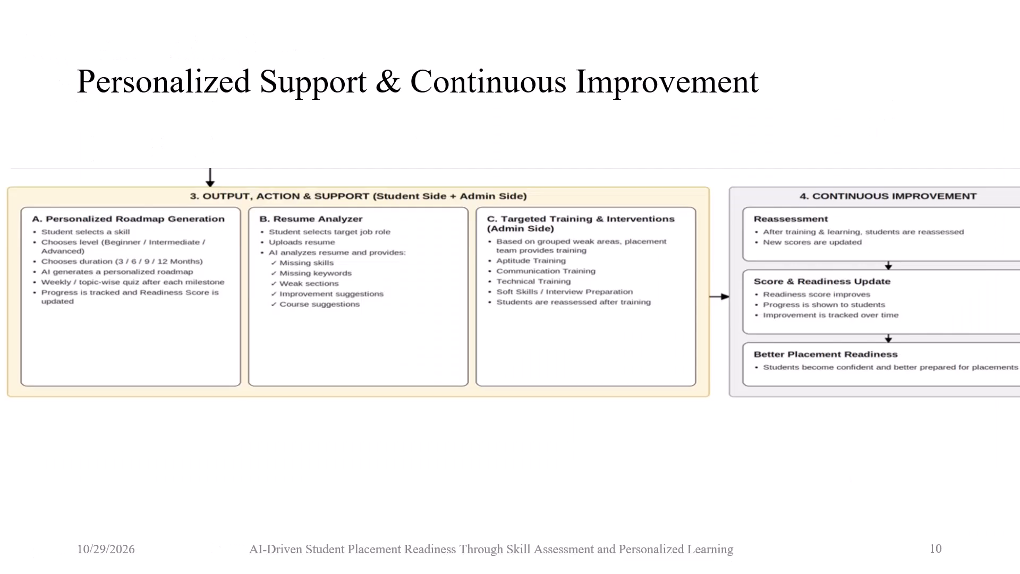
pyautogui.press('Up')
pyautogui.press('Up')
pyautogui.press('Up')
pyautogui.press('Up')
pyautogui.press('Up')
pyautogui.press('Up')
pyautogui.press('Up')
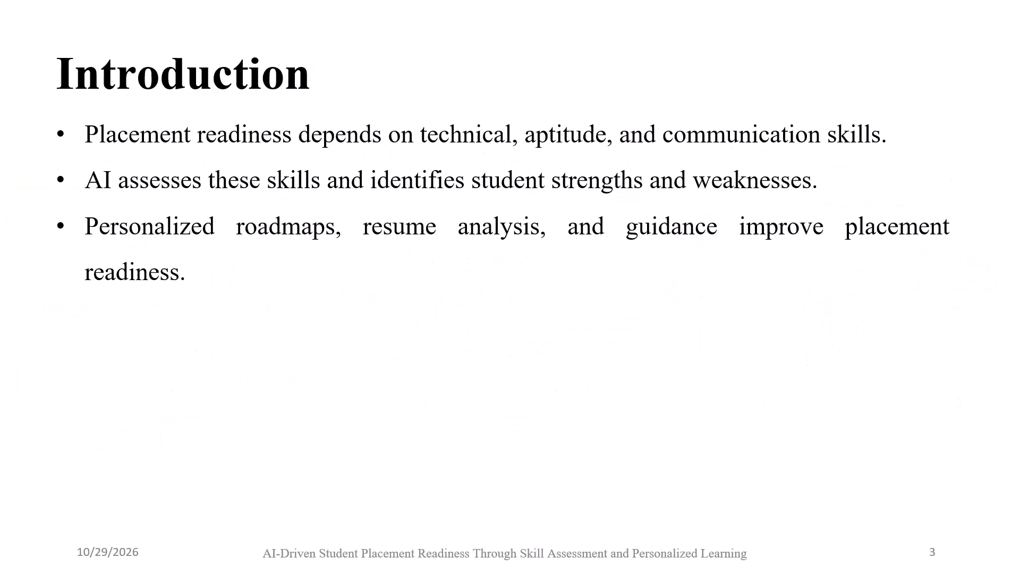
pyautogui.press('Up')
pyautogui.press('Up')
pyautogui.press('Up')
pyautogui.press('Up')
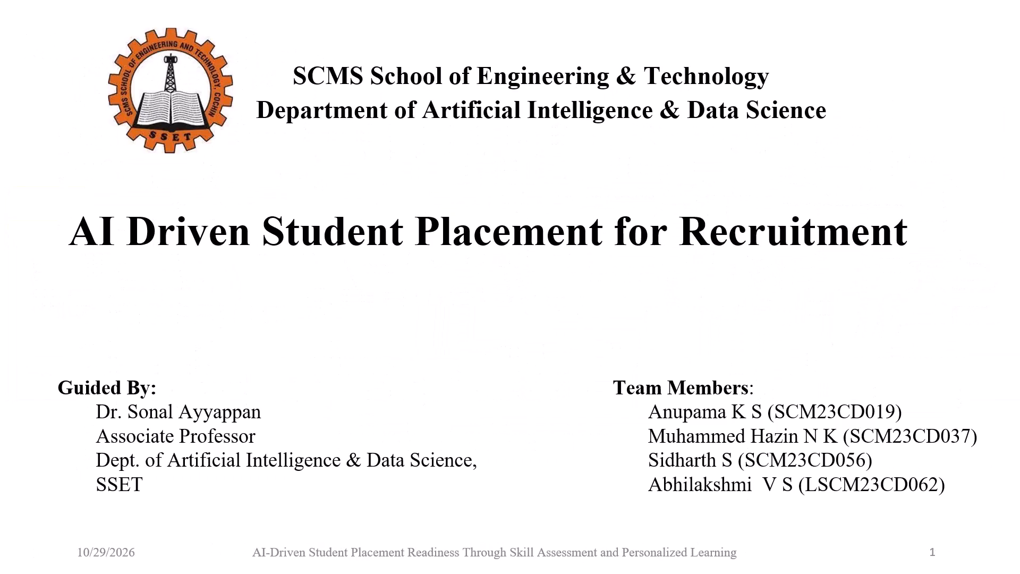
# Advance the slide show past Contents and settle on the Introduction slide to review it.
pyautogui.press('Down')
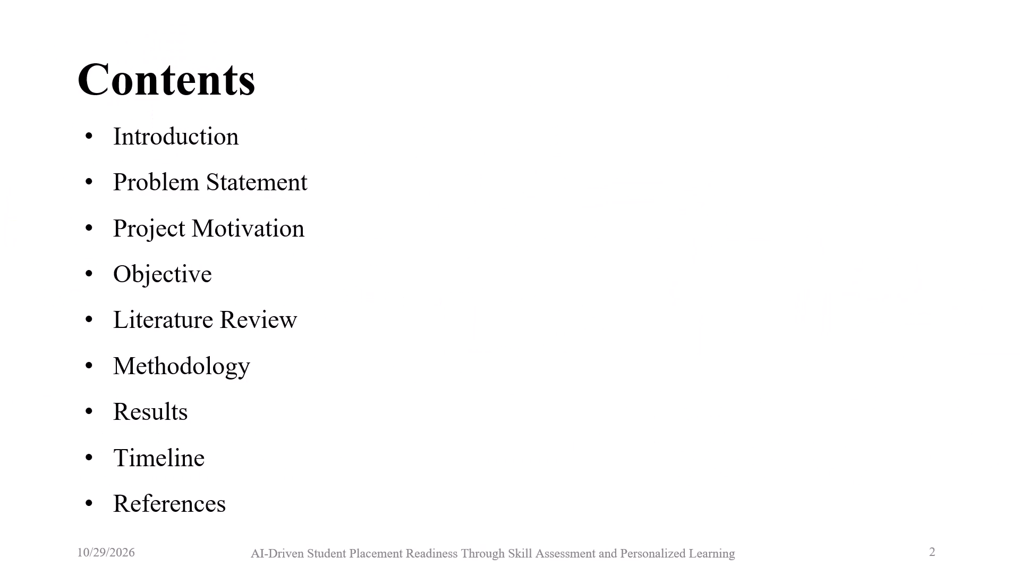
pyautogui.press('Down')
pyautogui.press('Down')
pyautogui.press('Up')
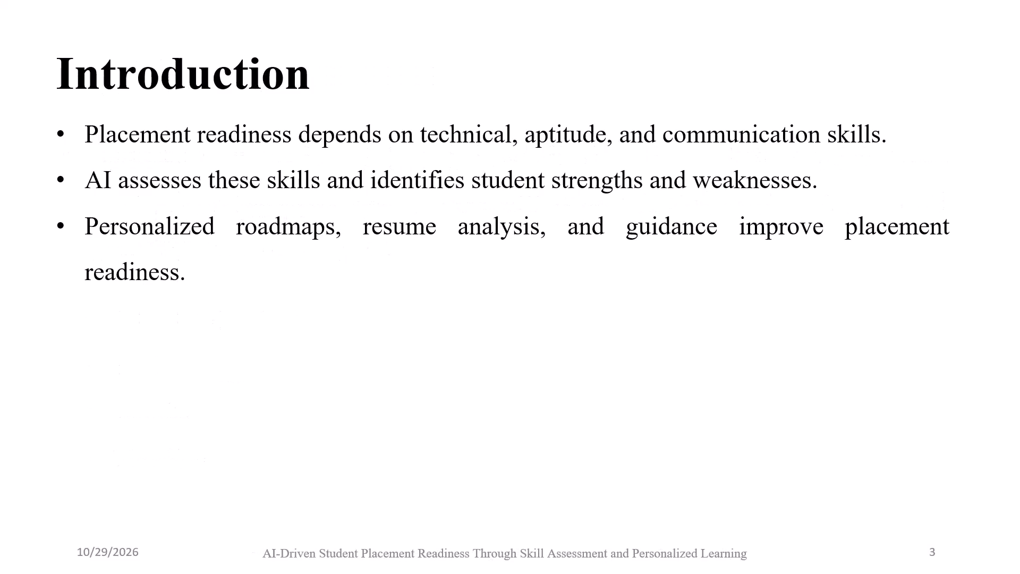
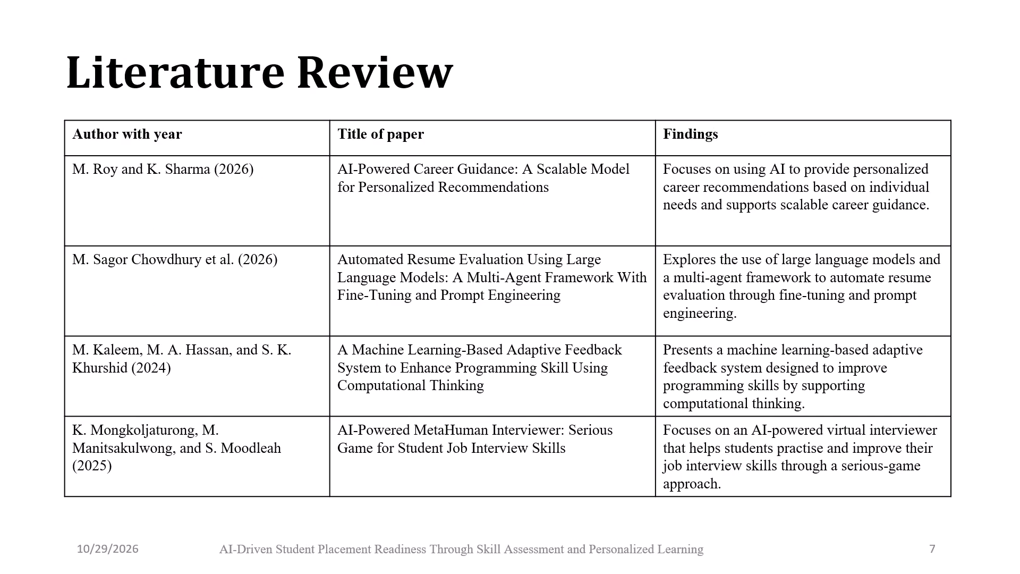
# Advance the slide show from Literature Review to the Analytics, Grouping & Placement Dashboards slide and end the show.
pyautogui.press('Down')
pyautogui.press('Down')
pyautogui.press('Escape')
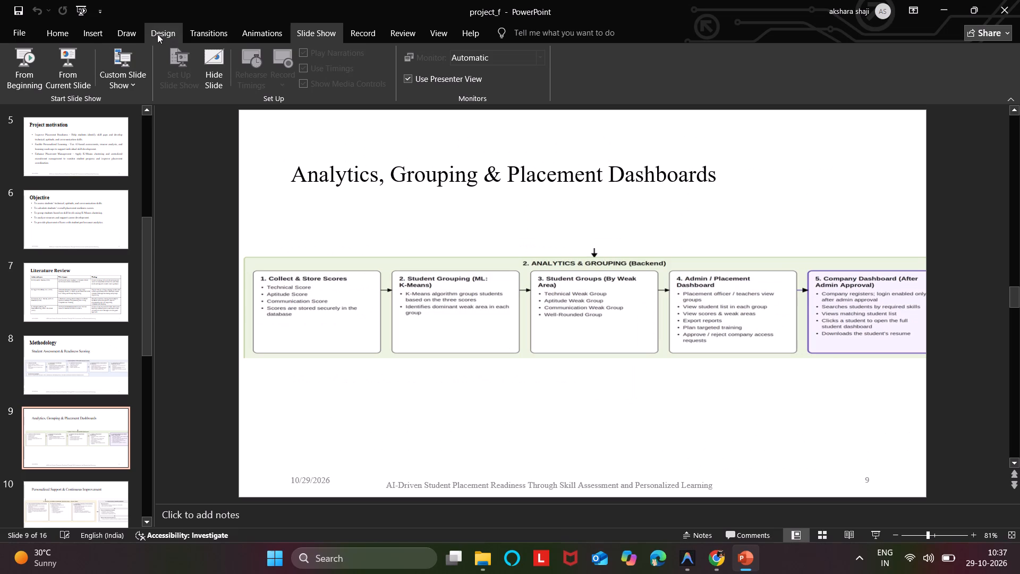
# Test the [1] hyperlink on the References slide and close the browser window it opens.
pyautogui.scroll(-10, 99, 398)
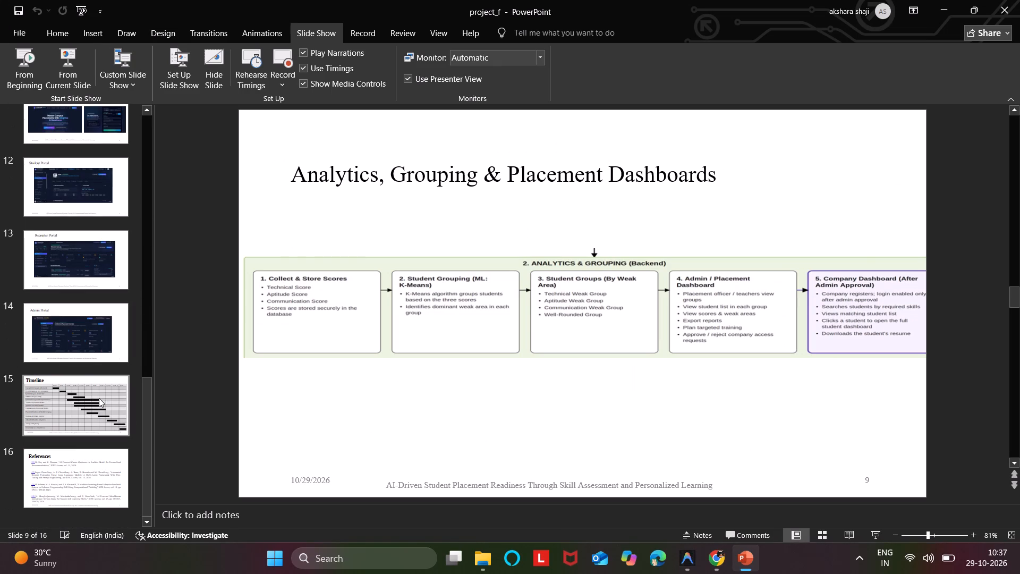
pyautogui.click(86, 448)
pyautogui.click(81, 485)
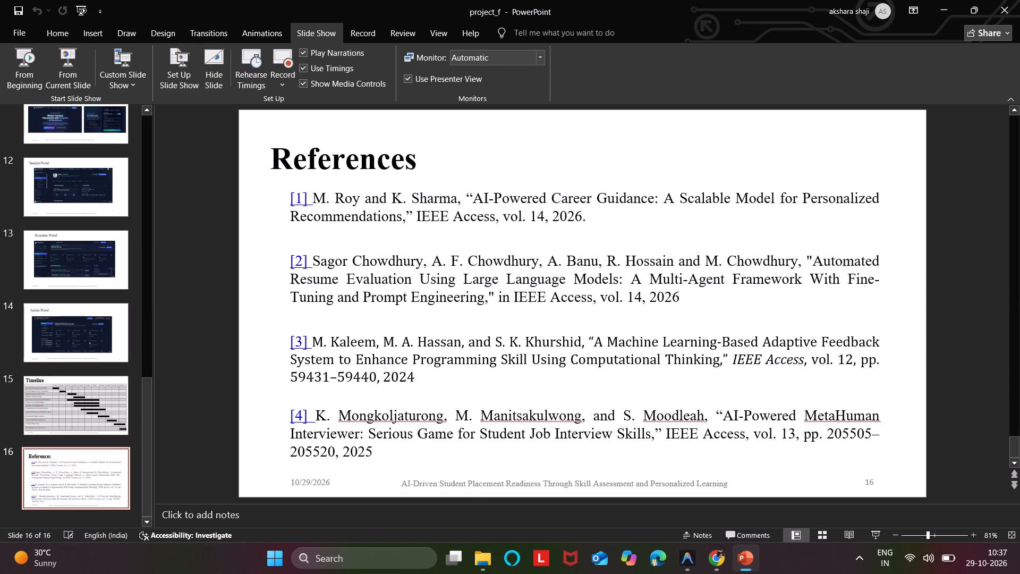
pyautogui.click(300, 206)
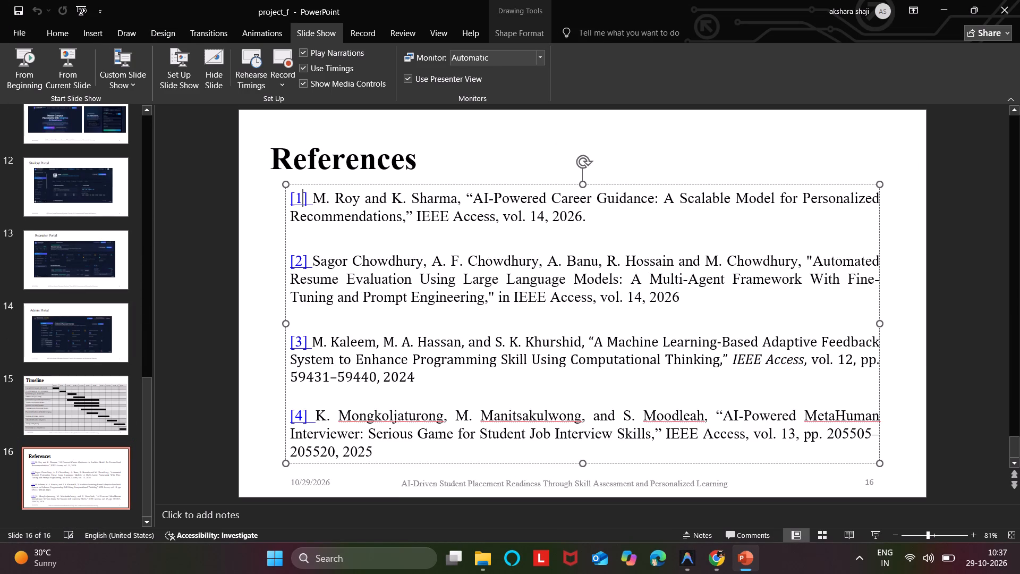
pyautogui.click(299, 203)
pyautogui.keyDown('ctrl'); pyautogui.click(306, 201); pyautogui.keyUp('ctrl')
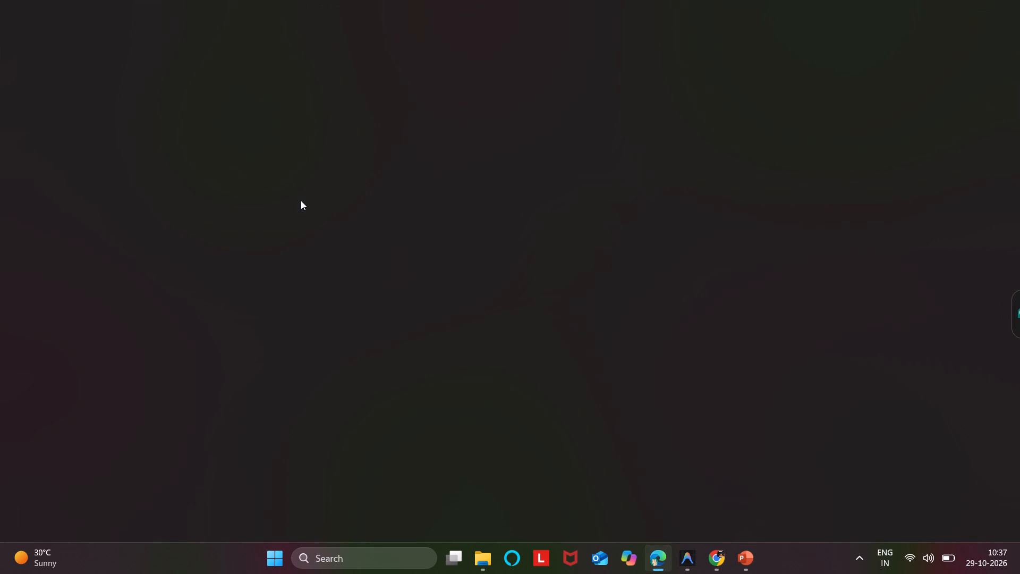
pyautogui.click(1019, 0)
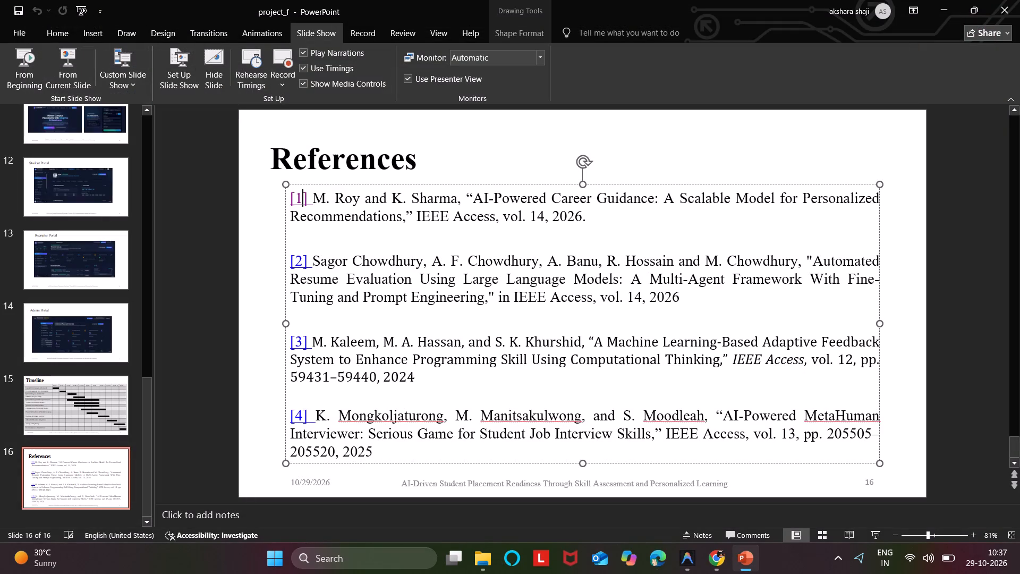
# On the Literature Review slide, insert a hyperlink displayed as [1] to slide 16 at the start of the first paper's author cell.
pyautogui.scroll(6, 44, 268)
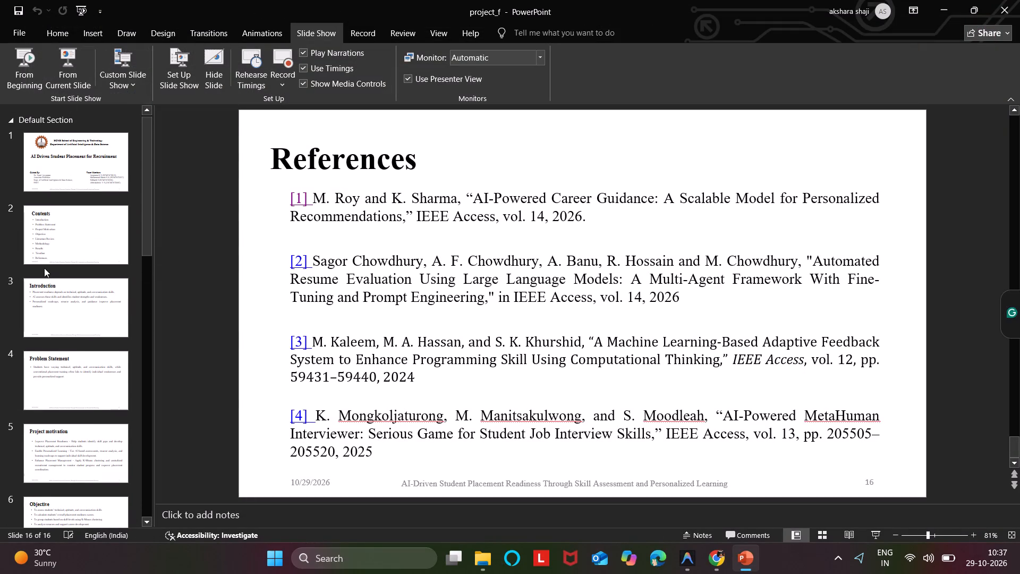
pyautogui.scroll(3, 44, 268)
pyautogui.scroll(-3, 65, 499)
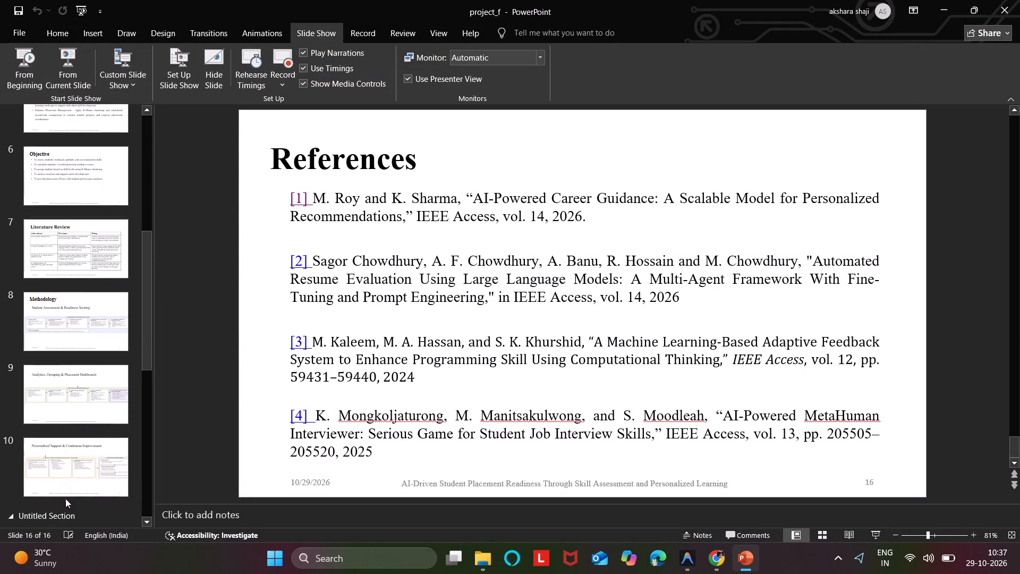
pyautogui.click(71, 251)
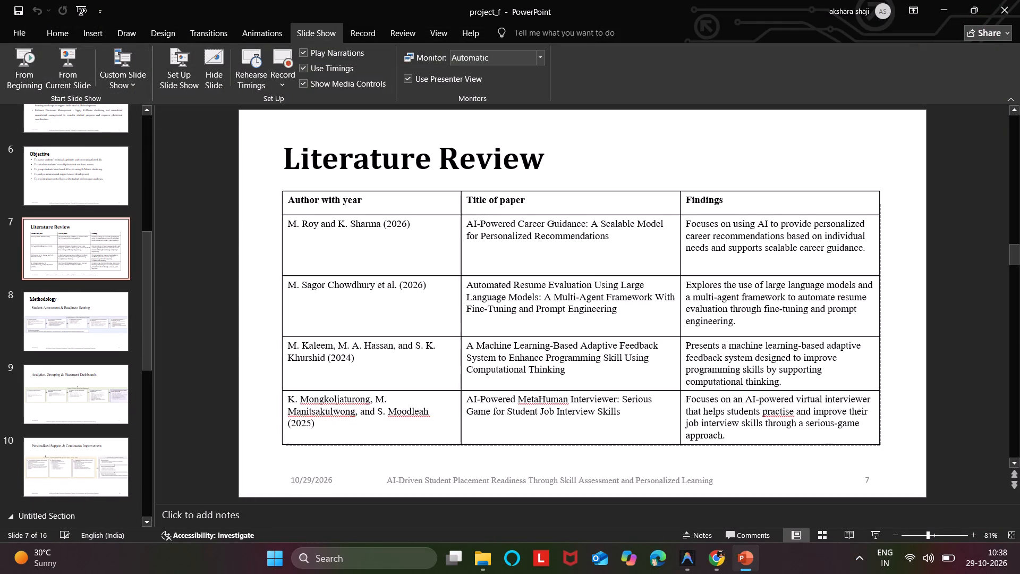
pyautogui.click(288, 222)
pyautogui.rightClick(288, 222)
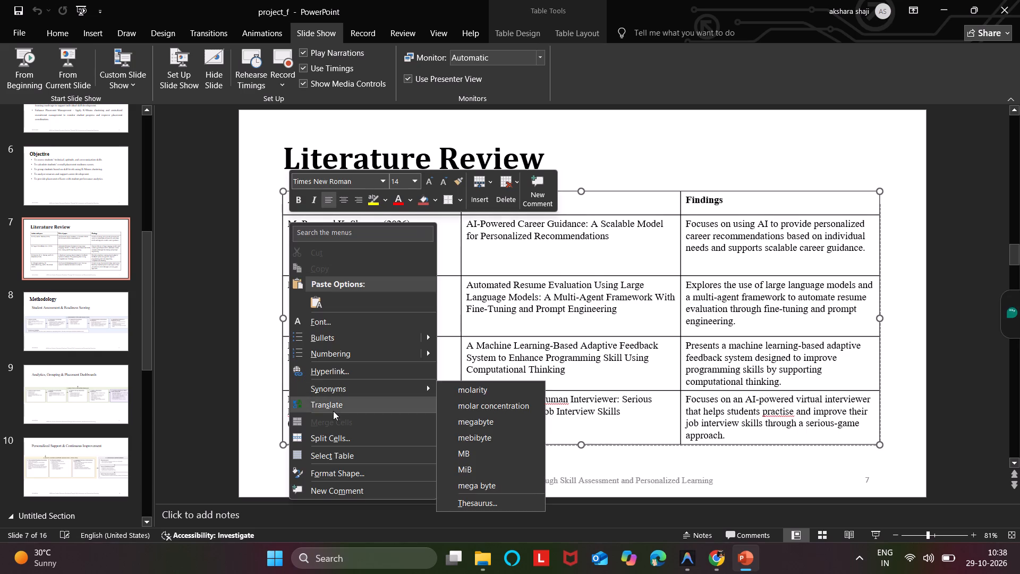
pyautogui.click(344, 365)
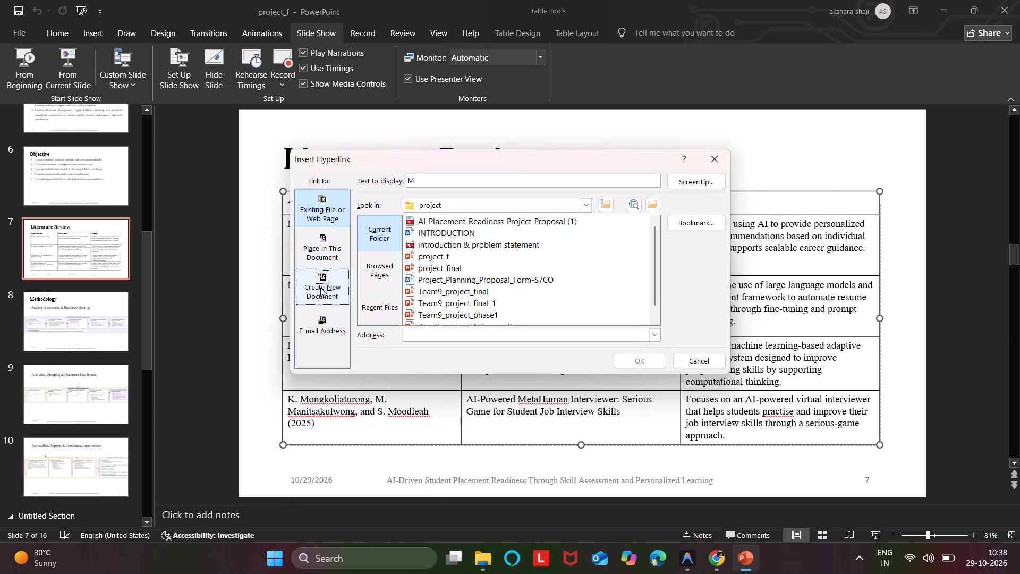
pyautogui.click(321, 252)
pyautogui.scroll(-2, 430, 289)
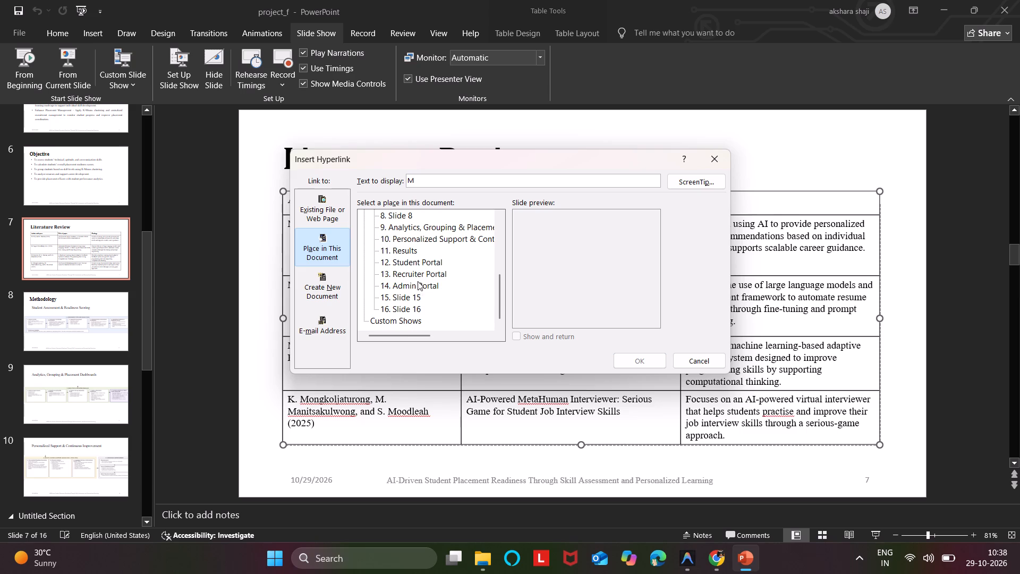
pyautogui.click(413, 310)
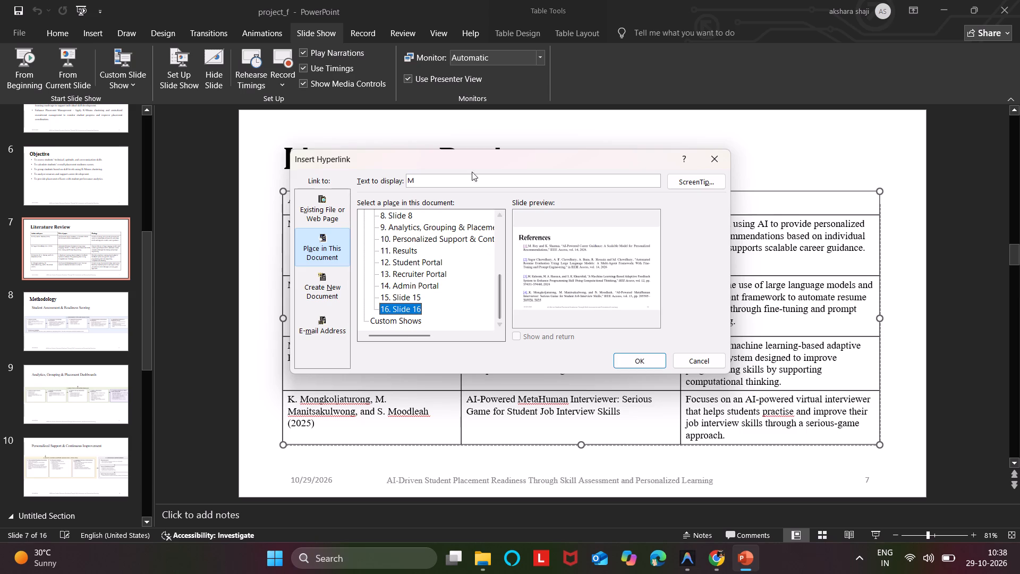
pyautogui.click(416, 179)
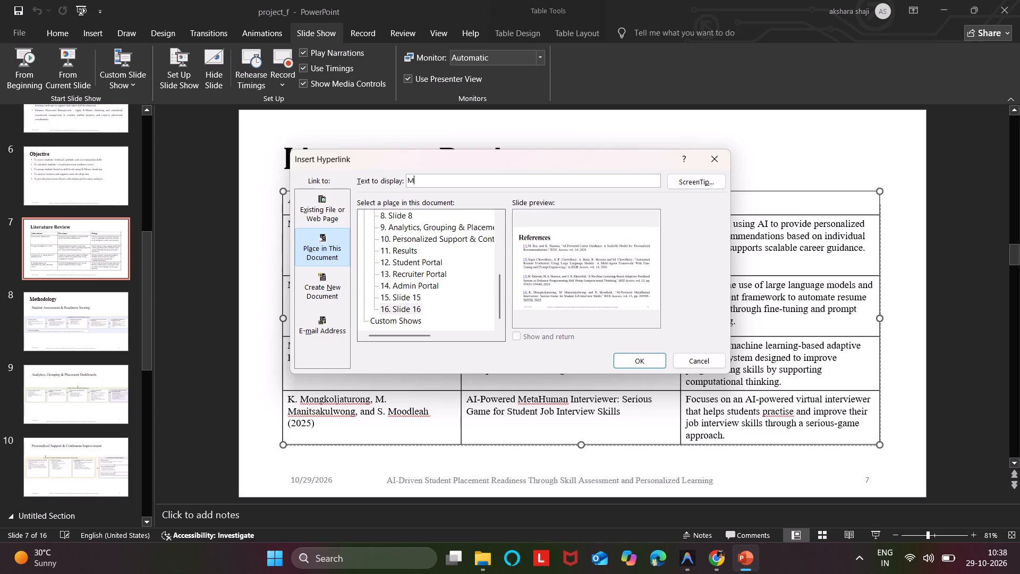
pyautogui.press('BackSpace')
pyautogui.press('[')
pyautogui.write('1]')
pyautogui.click(644, 361)
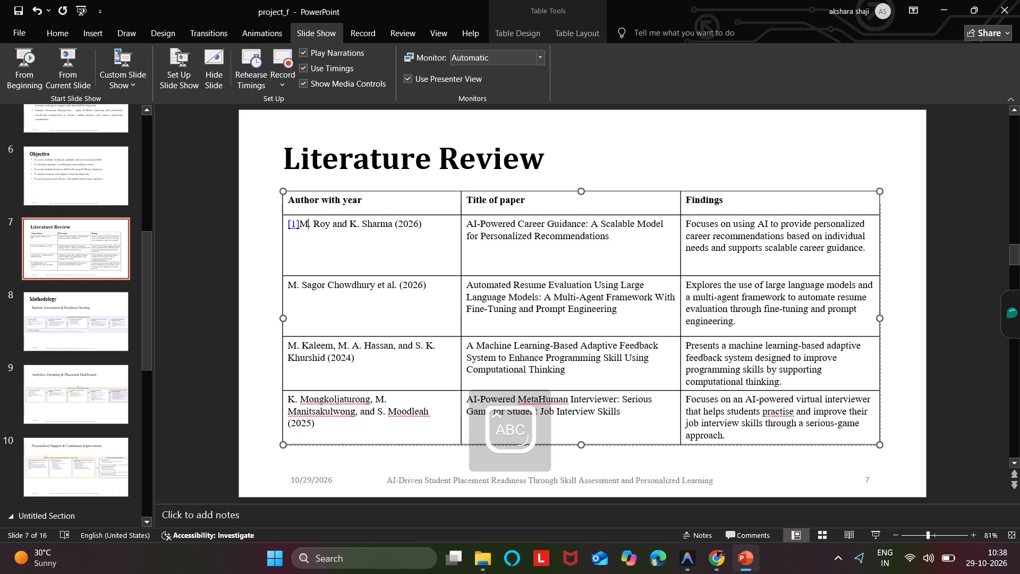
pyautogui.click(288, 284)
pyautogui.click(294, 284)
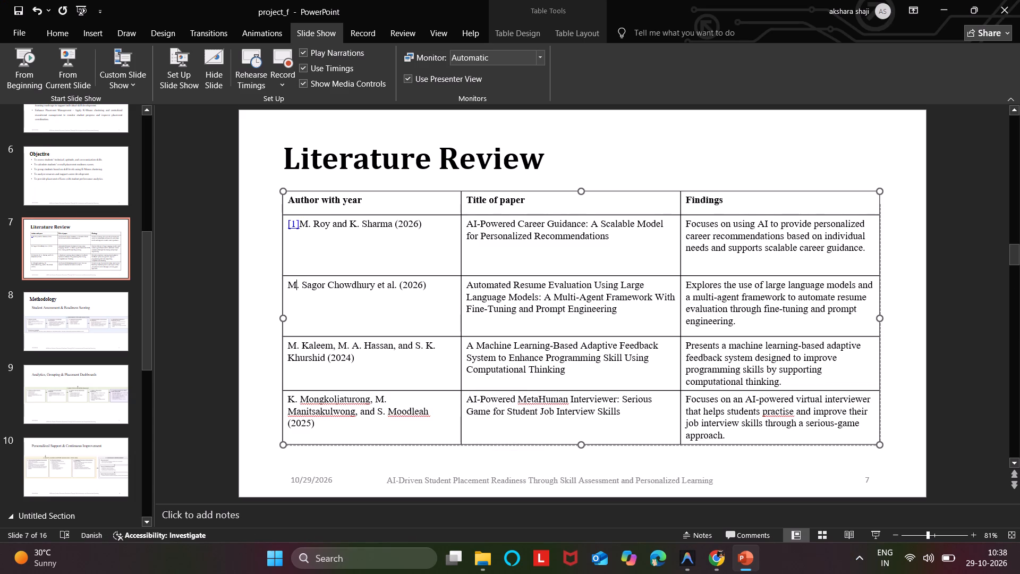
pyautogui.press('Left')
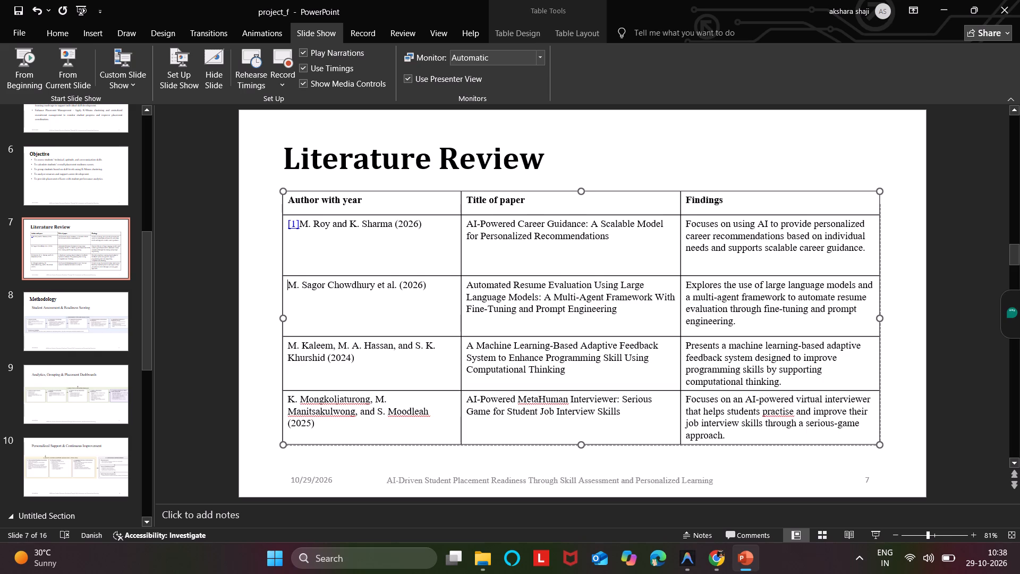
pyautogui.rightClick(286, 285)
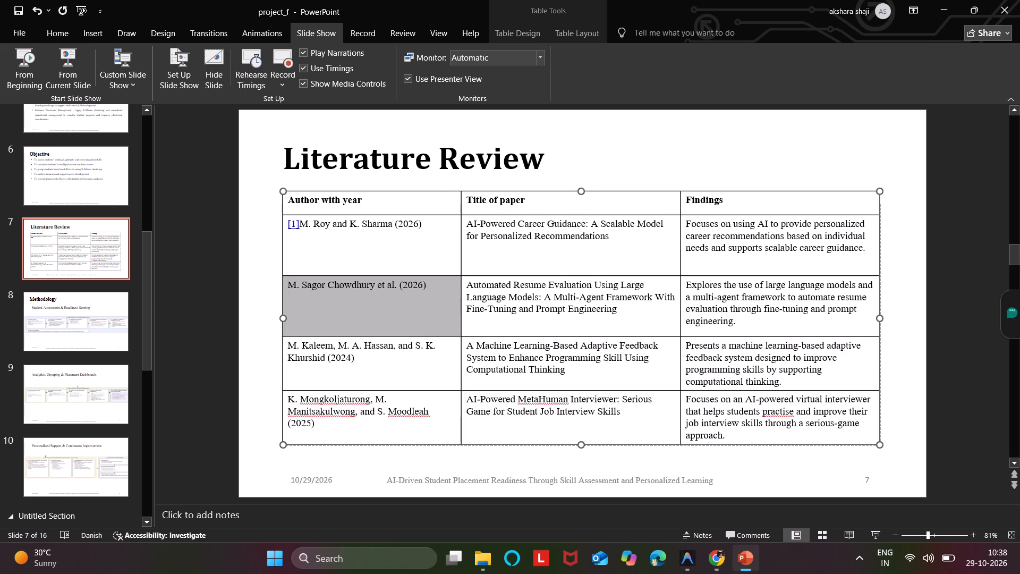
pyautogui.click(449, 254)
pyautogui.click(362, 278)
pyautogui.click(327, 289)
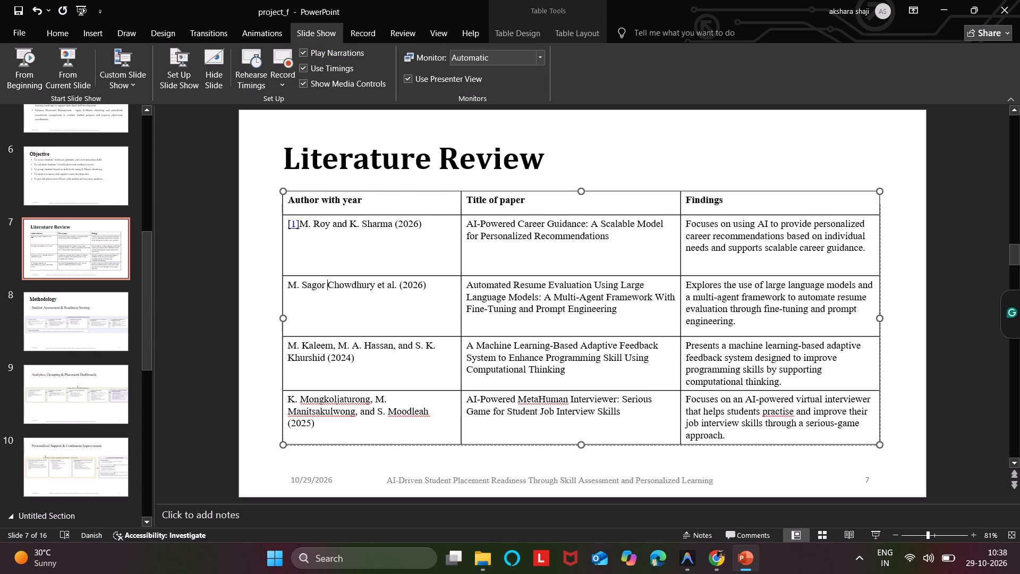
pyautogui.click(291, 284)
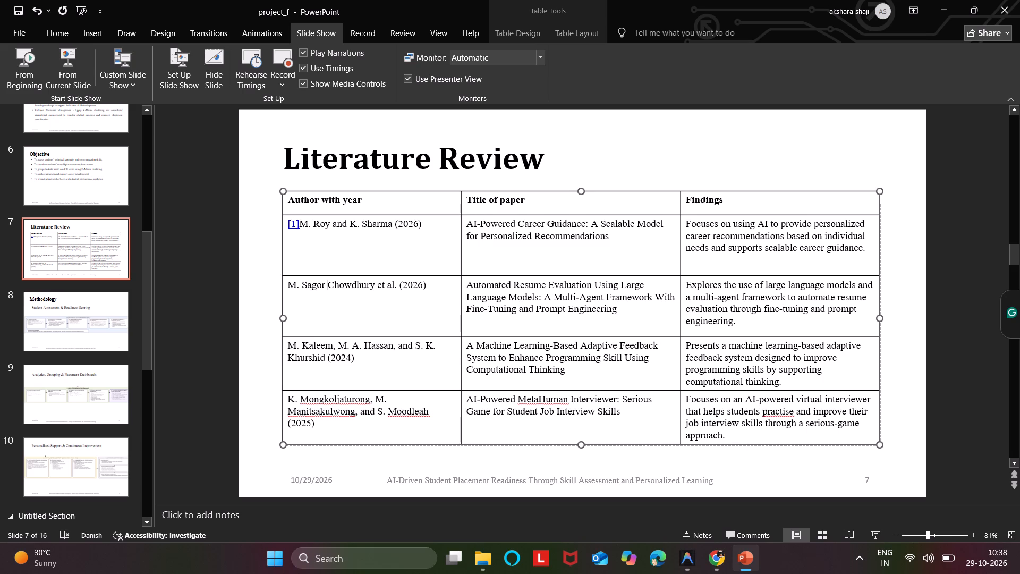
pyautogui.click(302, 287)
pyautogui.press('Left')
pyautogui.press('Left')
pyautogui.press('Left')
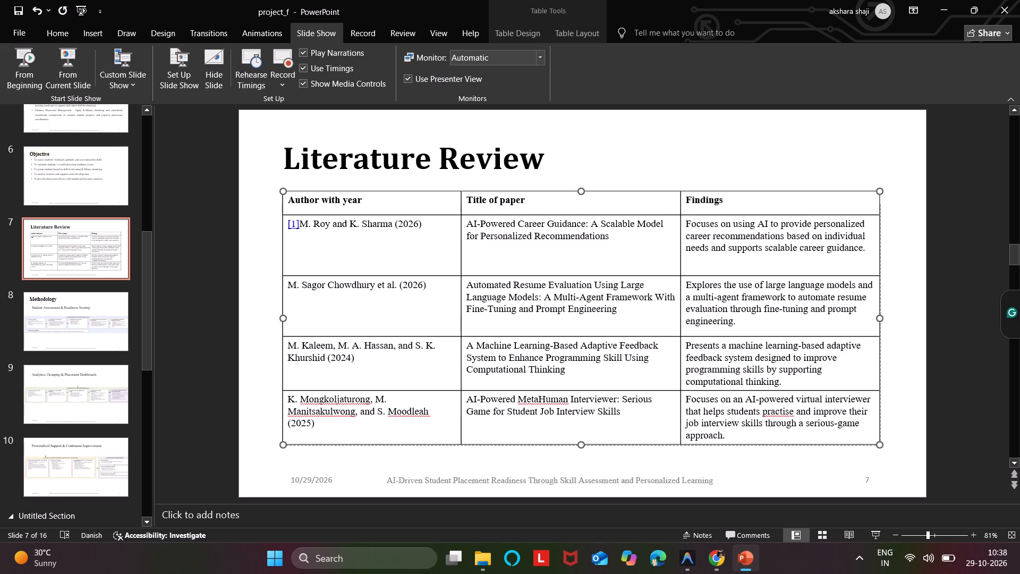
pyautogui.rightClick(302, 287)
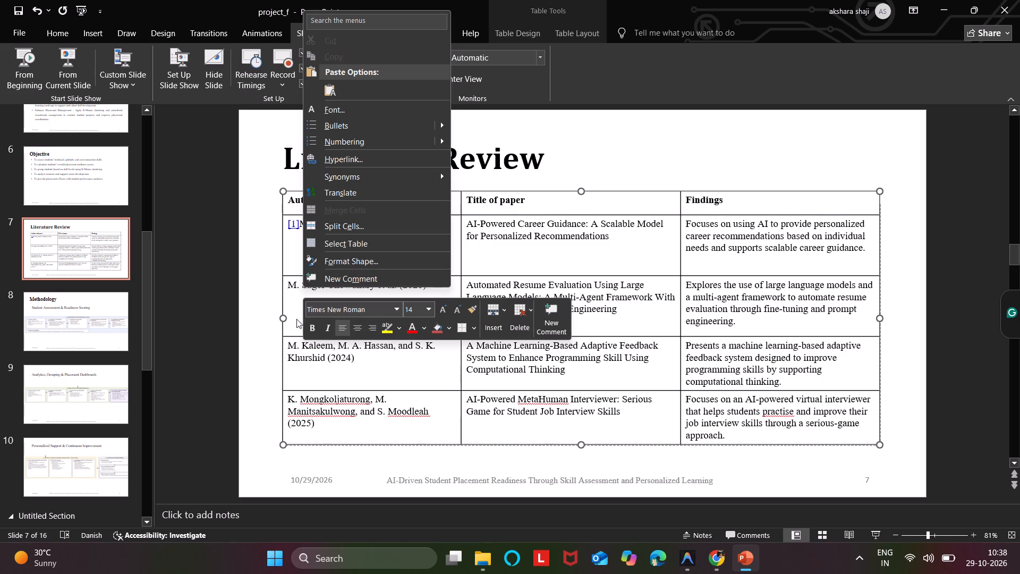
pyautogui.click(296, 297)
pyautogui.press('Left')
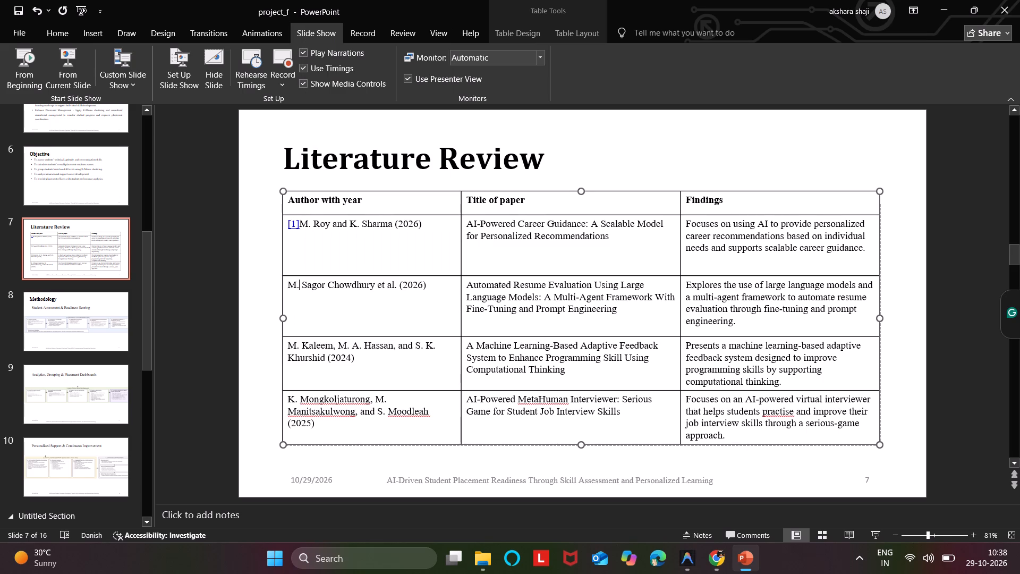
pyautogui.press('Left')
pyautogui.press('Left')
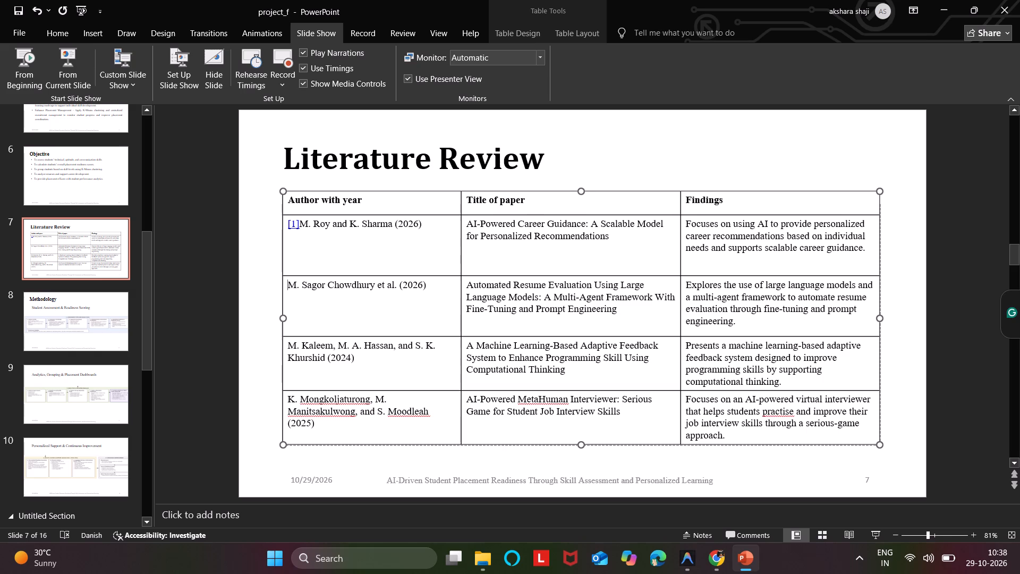
# Insert a hyperlink displayed as [2] to slide 16 in the second paper's author cell, replacing the period after the initial M.
pyautogui.rightClick(295, 285)
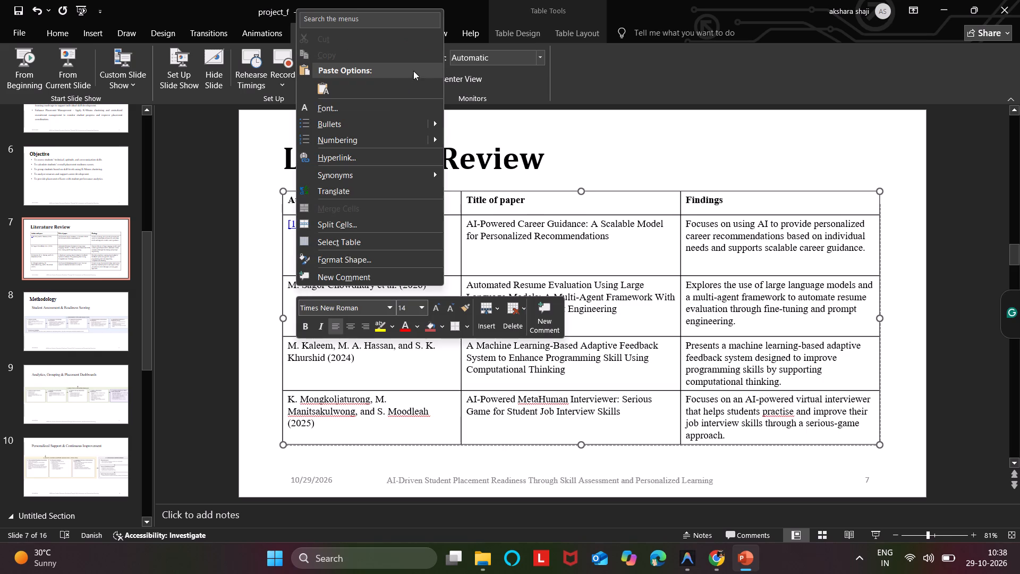
pyautogui.click(385, 155)
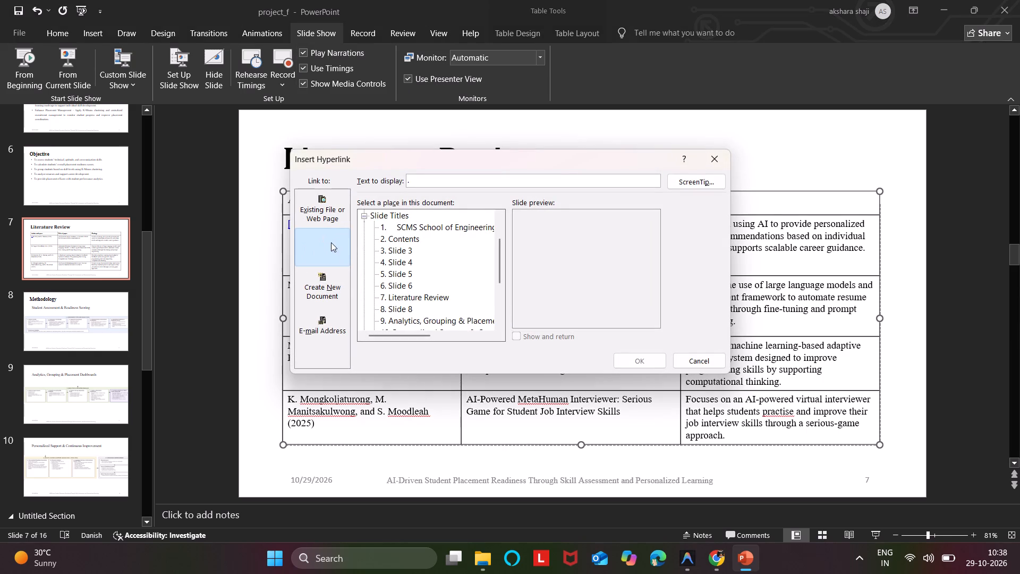
pyautogui.click(398, 239)
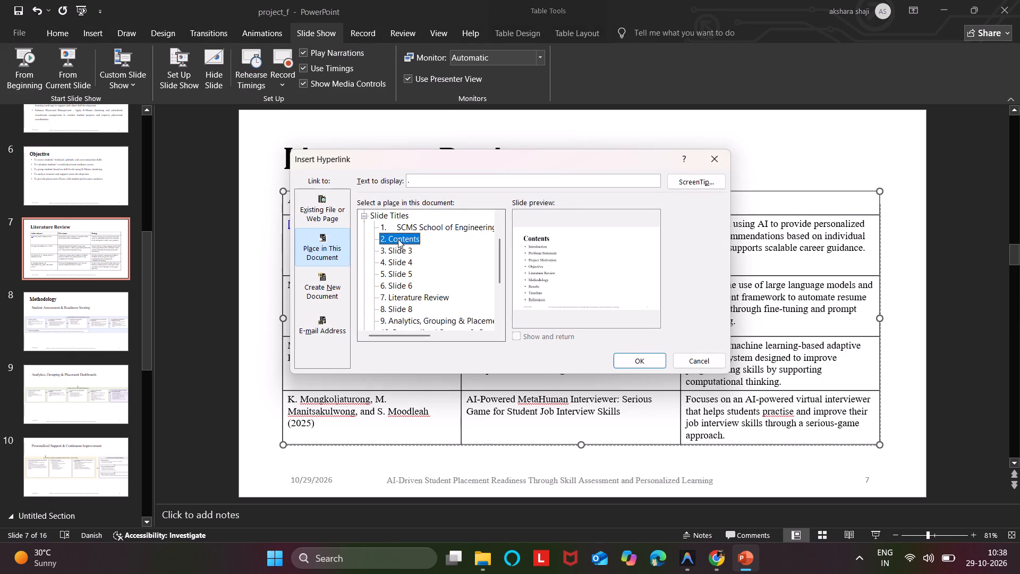
pyautogui.scroll(-2, 430, 296)
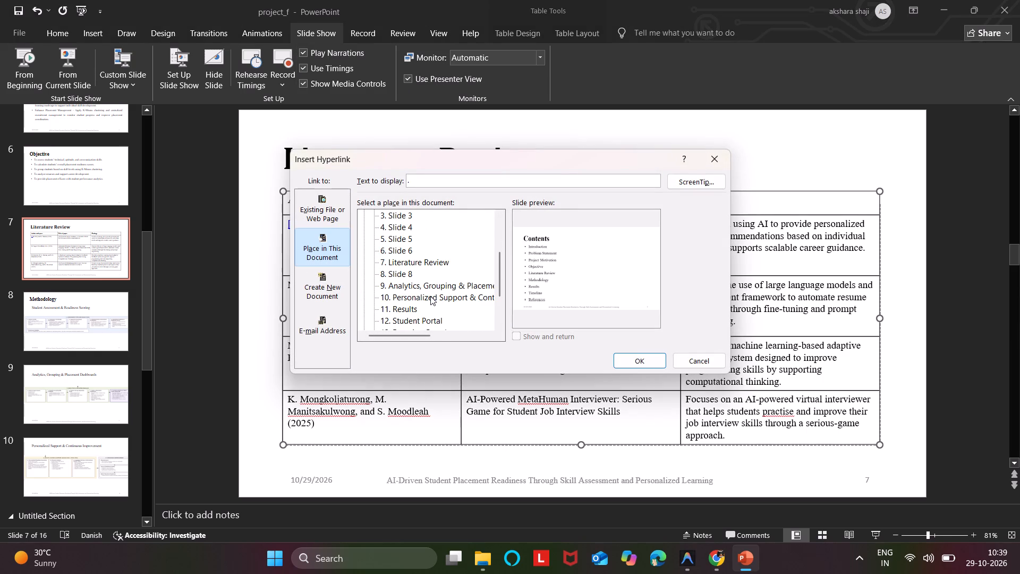
pyautogui.click(422, 311)
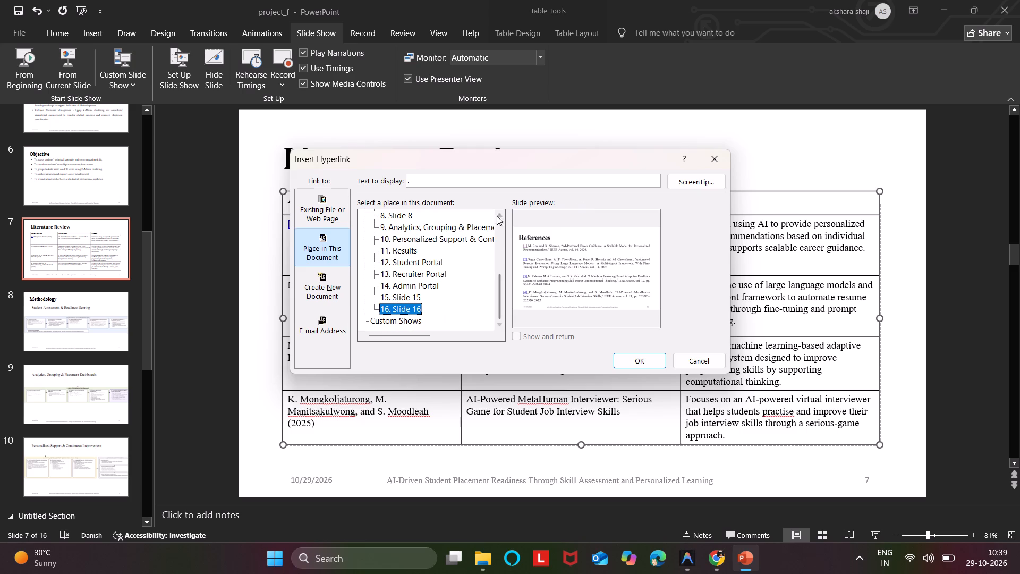
pyautogui.click(455, 180)
pyautogui.press('BackSpace')
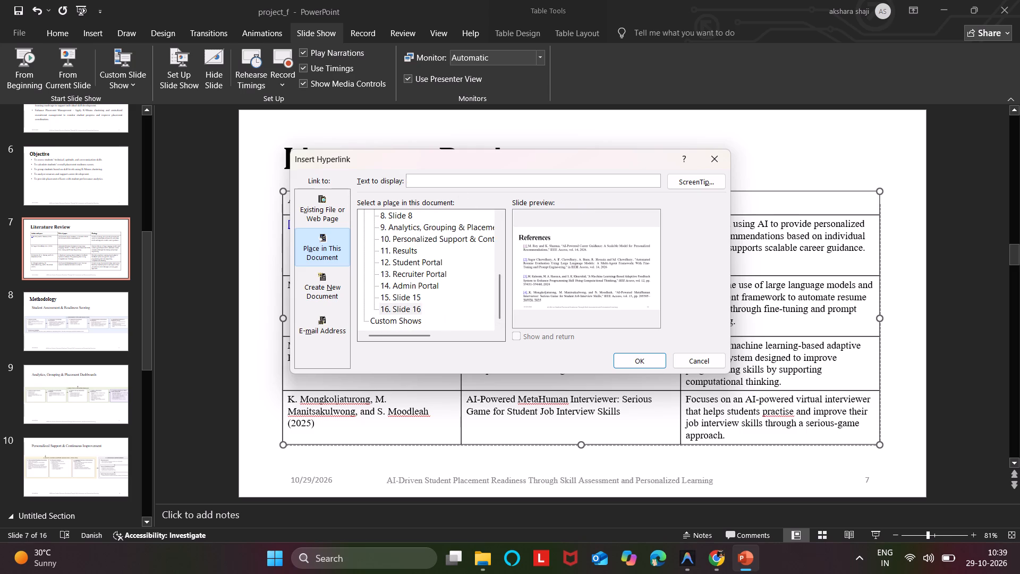
pyautogui.write('[2]')
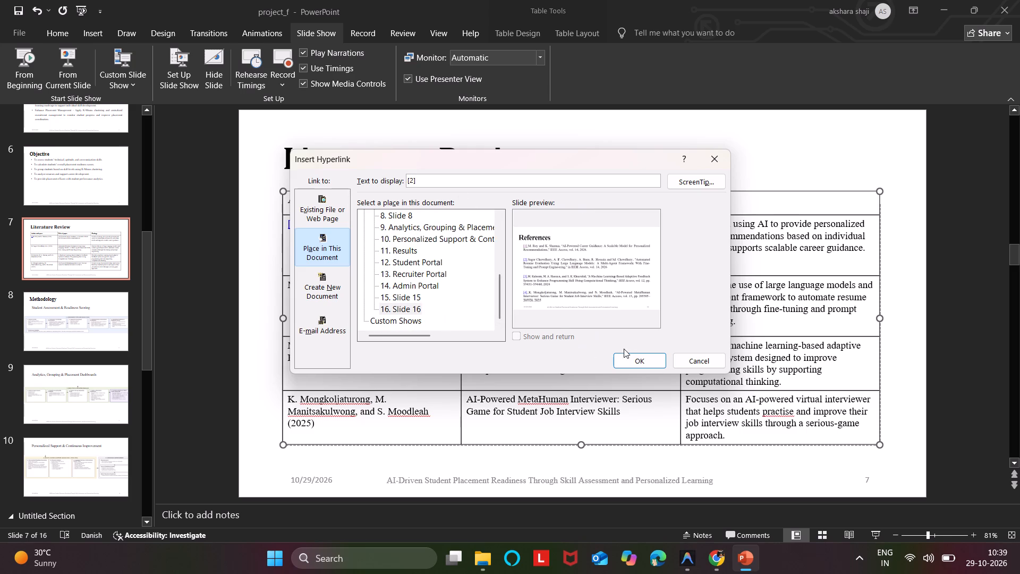
pyautogui.click(632, 357)
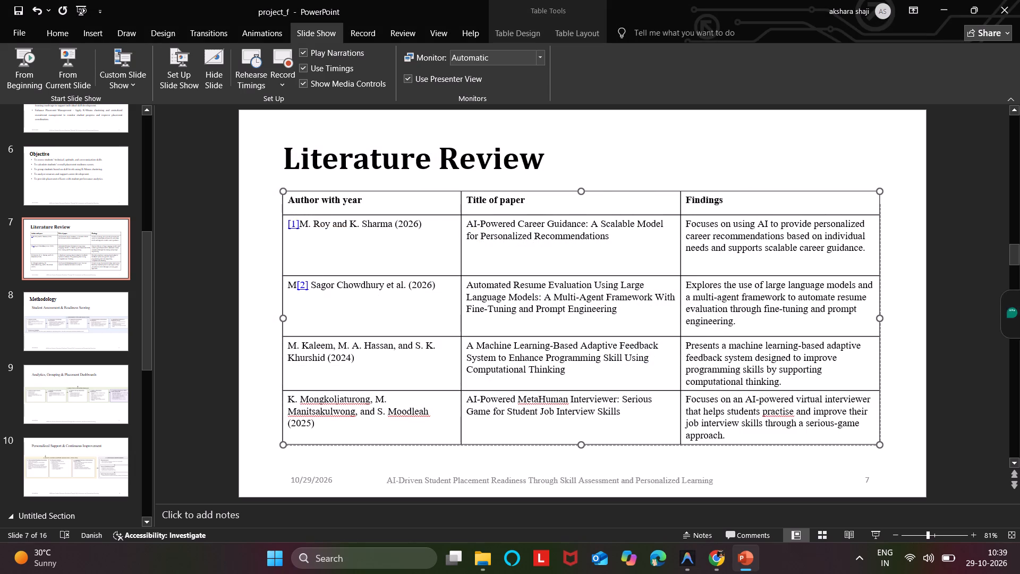
# In the second paper's author cell, move the initial "M." from before the [2] link to directly after it.
pyautogui.press('Left')
pyautogui.press('Left')
pyautogui.press('Left')
pyautogui.press('BackSpace')
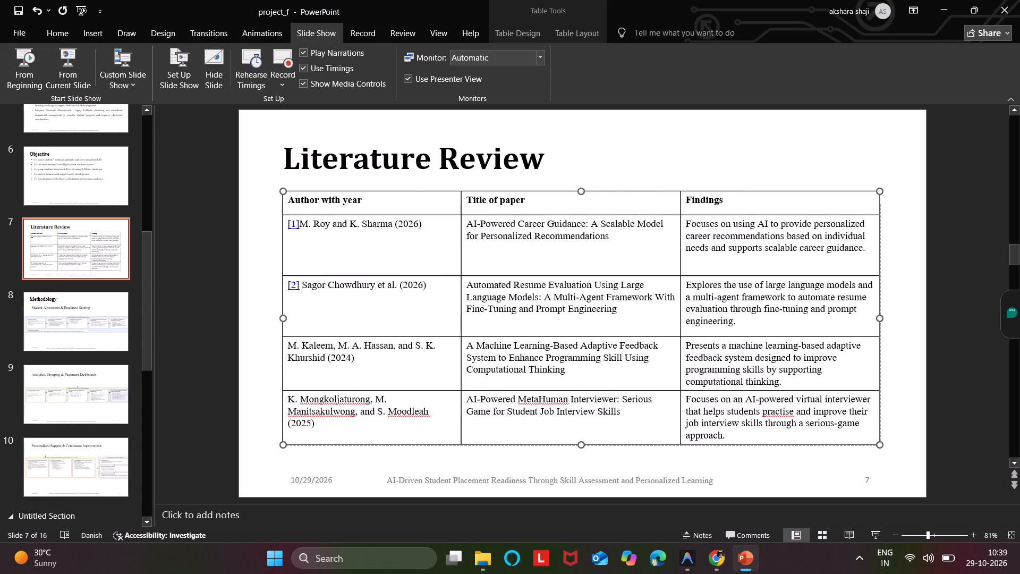
pyautogui.press('Right')
pyautogui.press('Right')
pyautogui.press('Right')
pyautogui.press('Right')
pyautogui.press('Left')
pyautogui.write('M.')
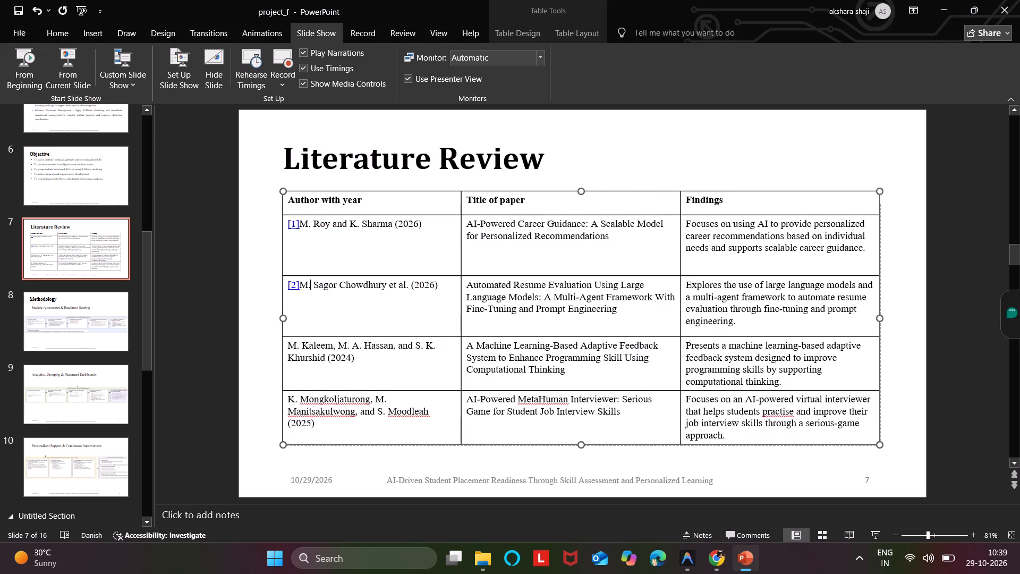
# Insert a hyperlink displayed as [3] to slide 16 in the third paper's author cell, replacing the period after the first initial M.
pyautogui.click(302, 345)
pyautogui.press('Left')
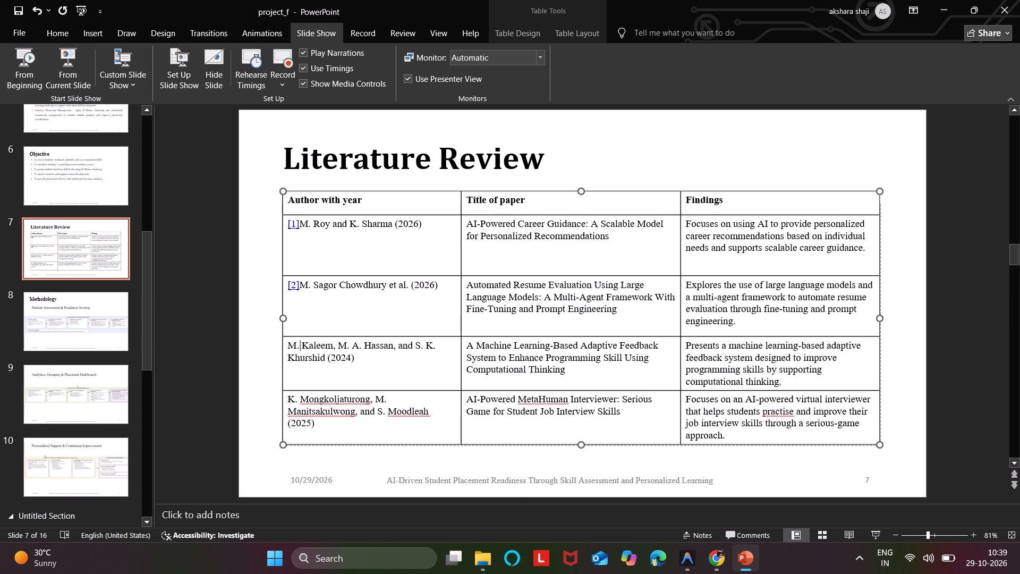
pyautogui.press('Left')
pyautogui.press('Left')
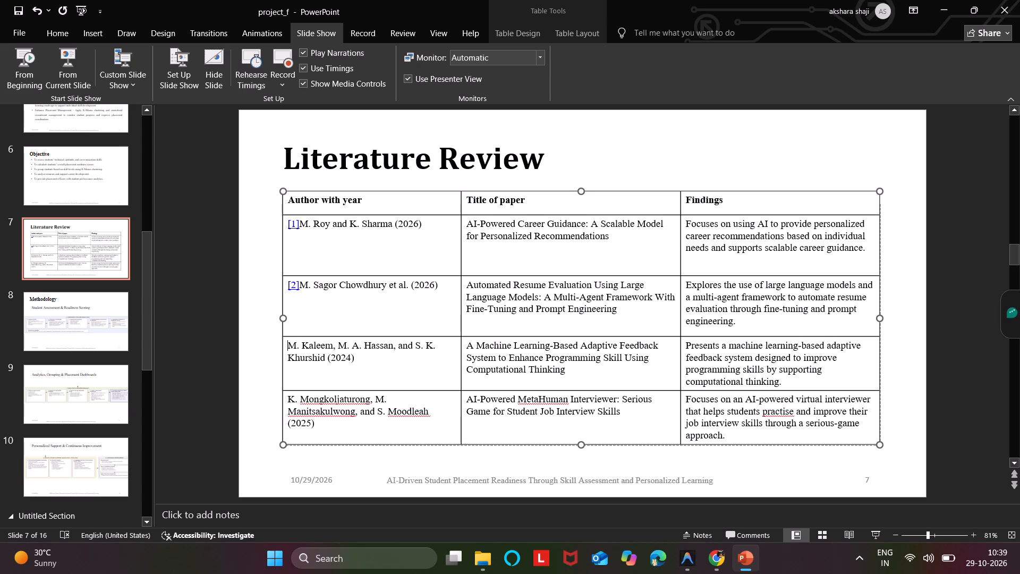
pyautogui.click(297, 349)
pyautogui.rightClick(297, 349)
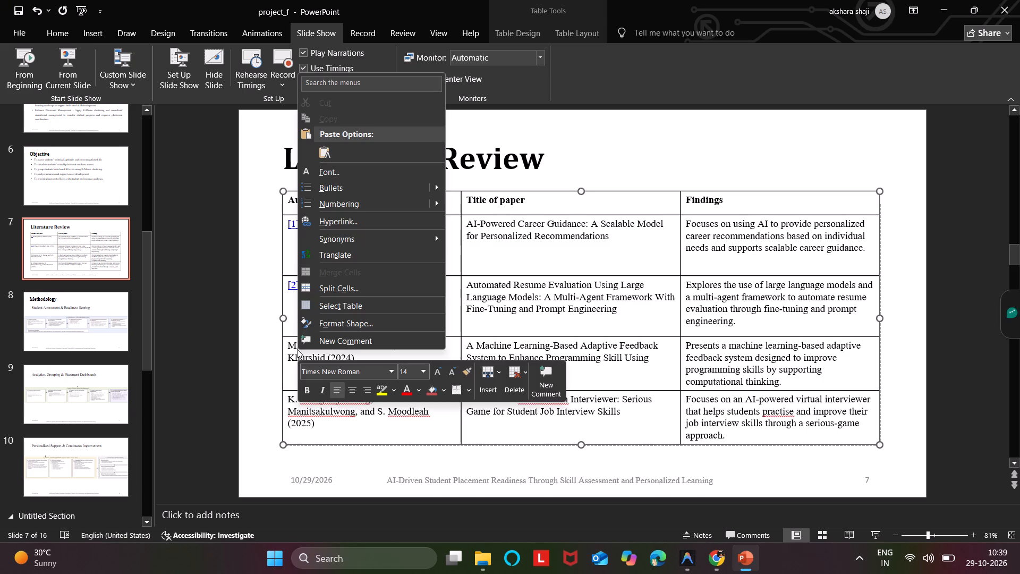
pyautogui.click(343, 225)
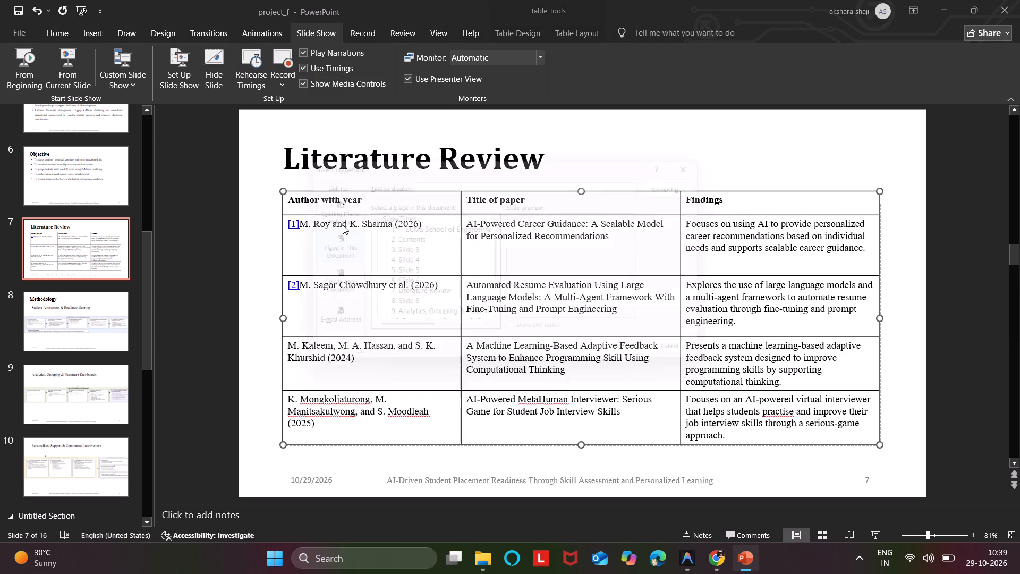
pyautogui.hscroll(-1, 504, 264)
pyautogui.scroll(-1, 441, 284)
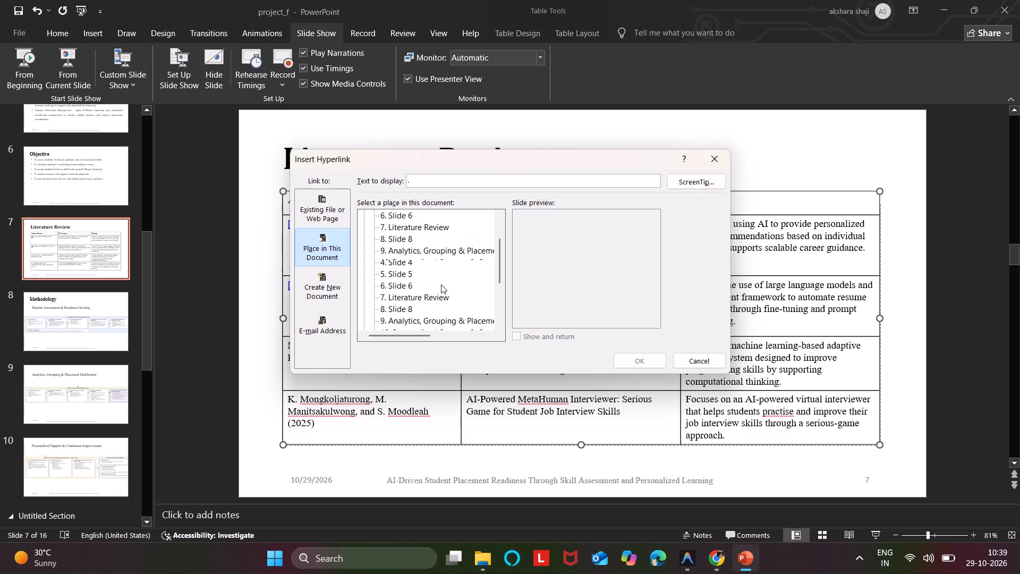
pyautogui.scroll(-1, 441, 284)
pyautogui.click(415, 313)
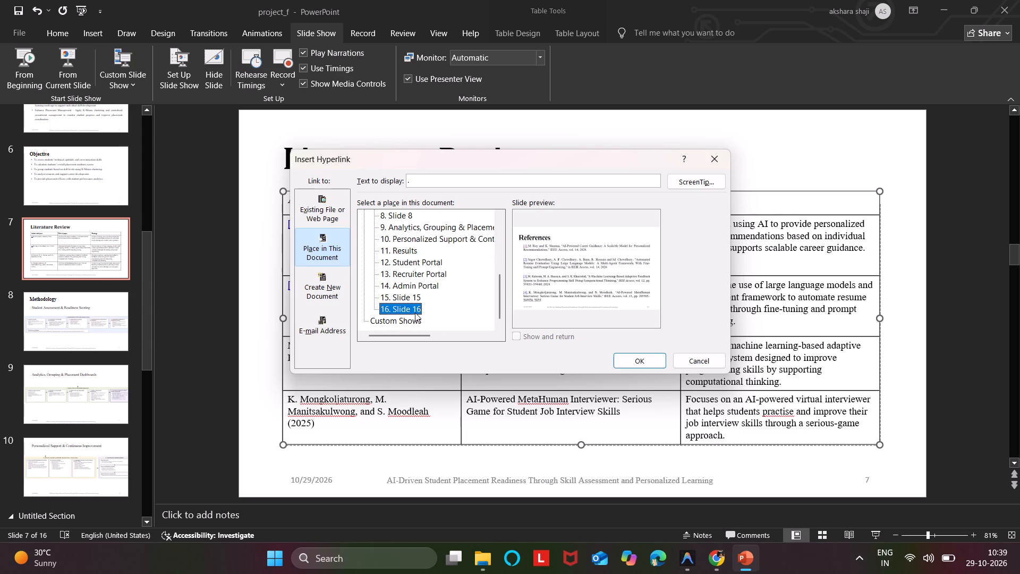
pyautogui.click(442, 181)
pyautogui.press('BackSpace')
pyautogui.write('[3]')
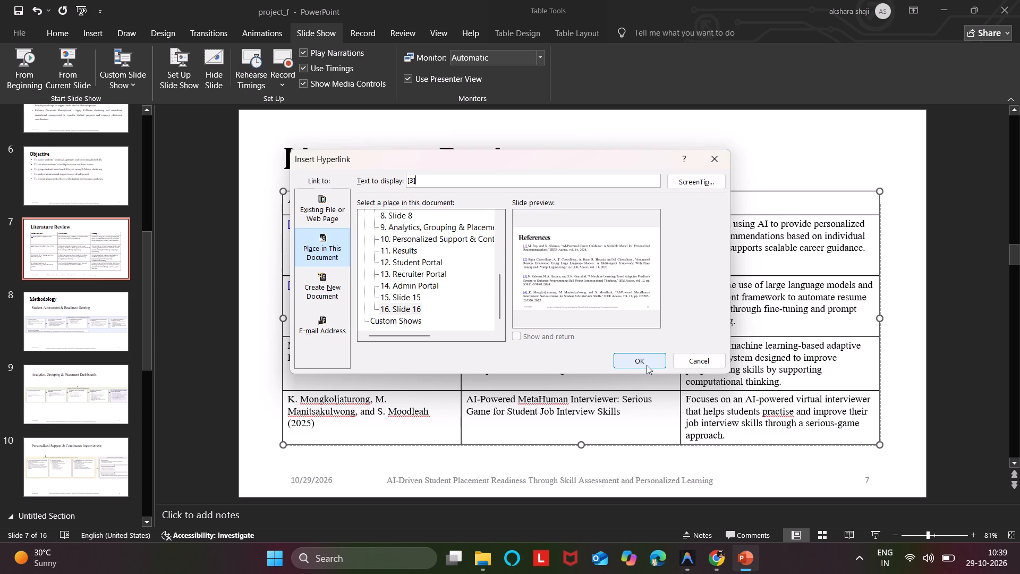
pyautogui.click(647, 365)
# In the third paper's author cell, move the first initial "M." from before the [3] link to directly after it.
pyautogui.press('Left')
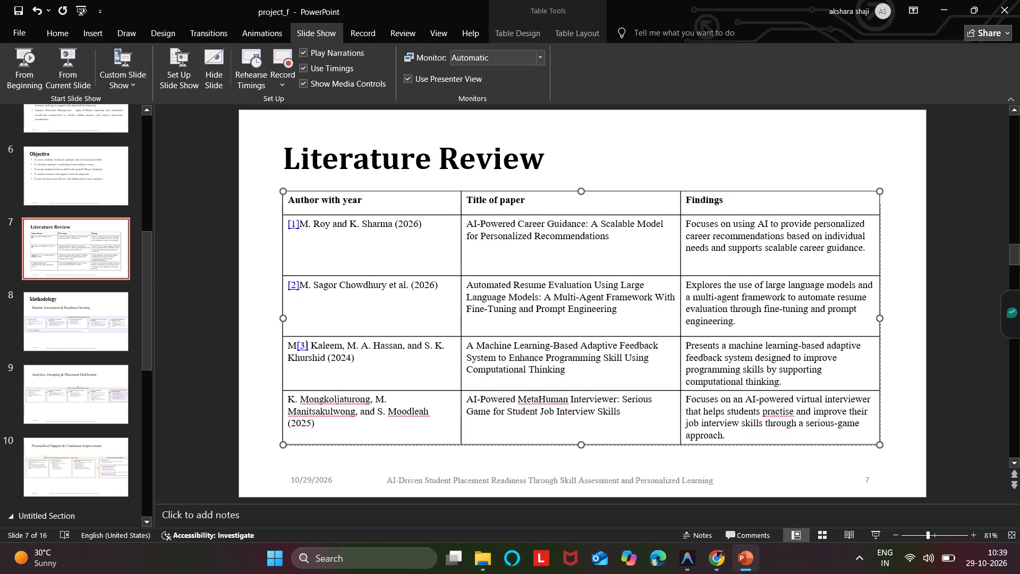
pyautogui.press('Left')
pyautogui.press('Left')
pyautogui.press('BackSpace')
pyautogui.press('Right')
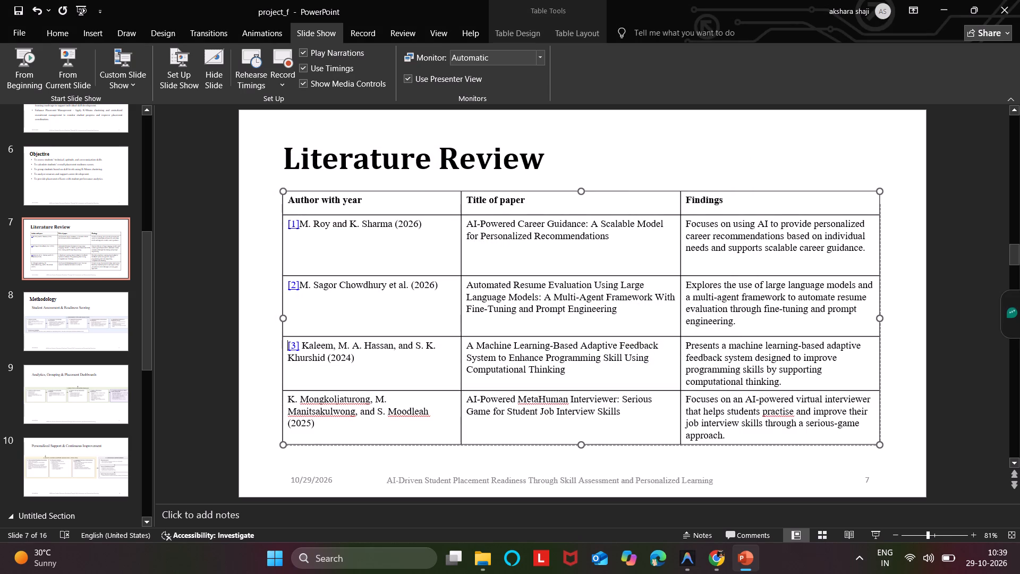
pyautogui.press('Right')
pyautogui.press('Right')
pyautogui.write('M.')
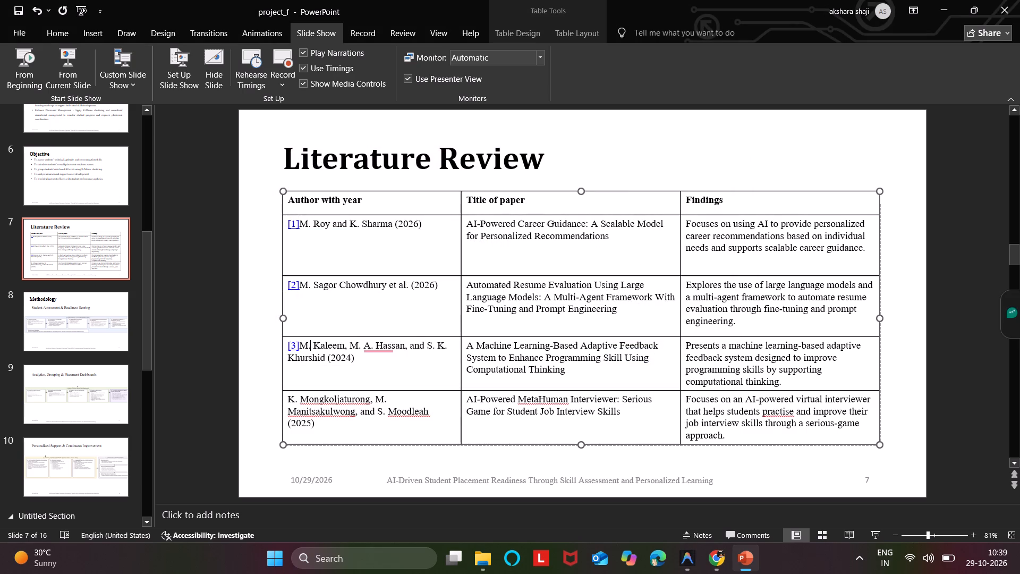
# Insert a hyperlink displayed as [4] to slide 8 in the fourth paper's author cell, replacing the period after the initial K.
pyautogui.click(301, 398)
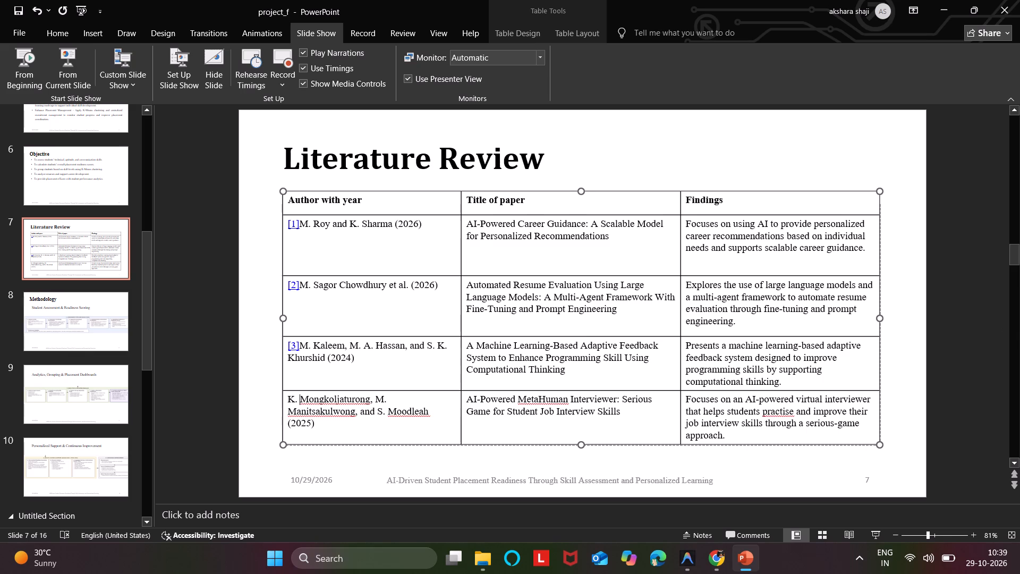
pyautogui.press('Left')
pyautogui.press('Left')
pyautogui.rightClick(301, 398)
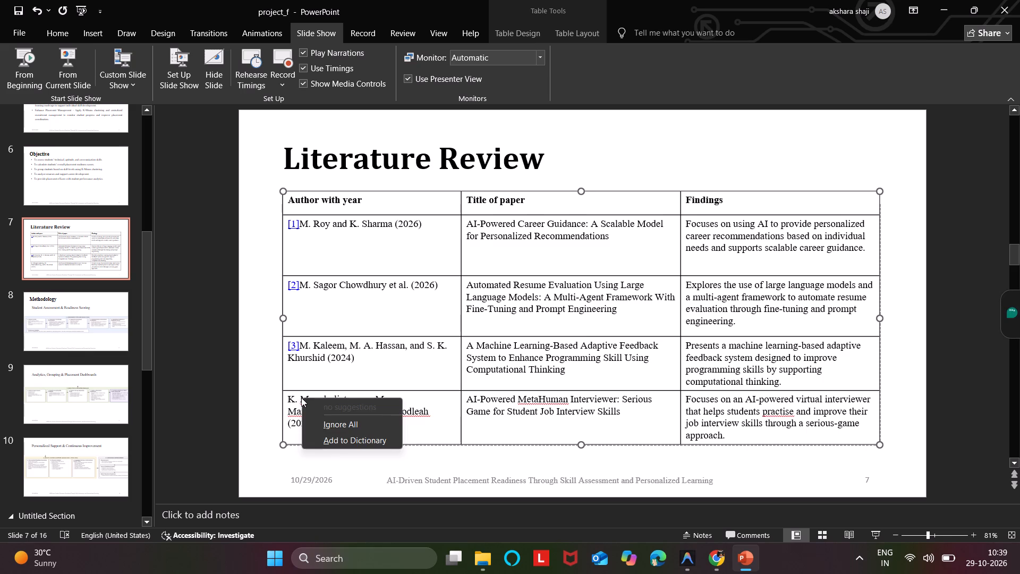
pyautogui.click(291, 394)
pyautogui.click(291, 400)
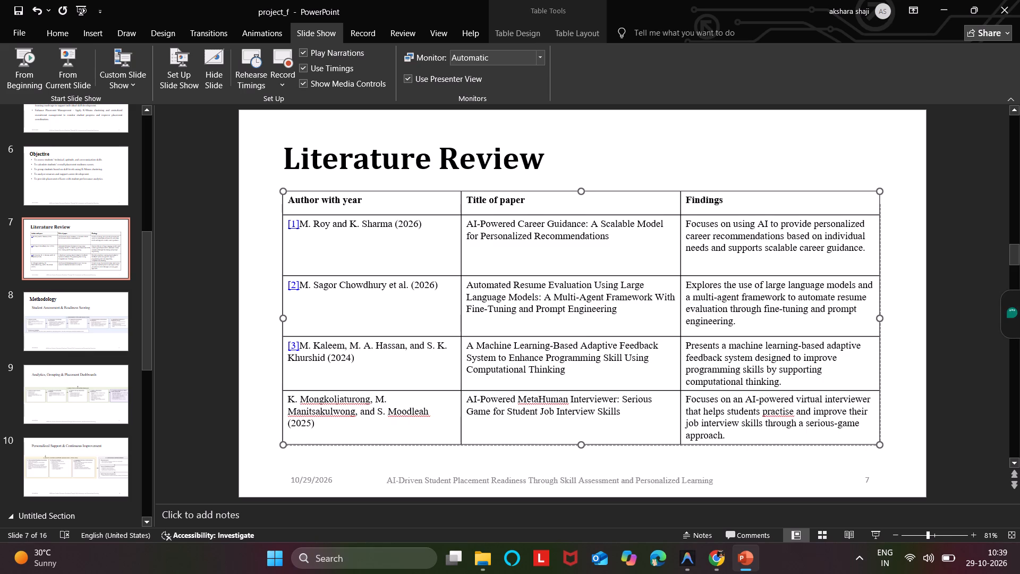
pyautogui.rightClick(293, 399)
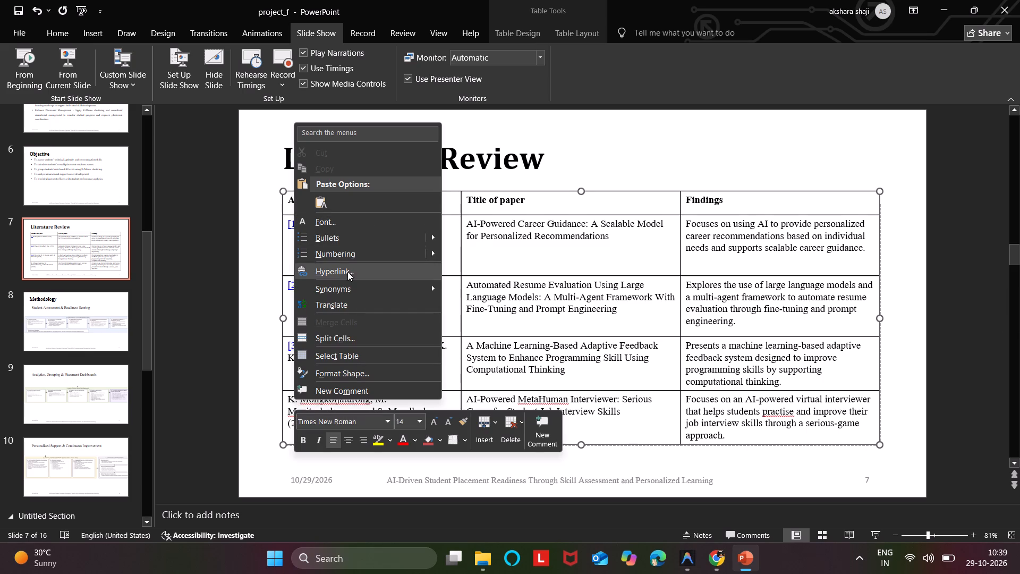
pyautogui.click(346, 275)
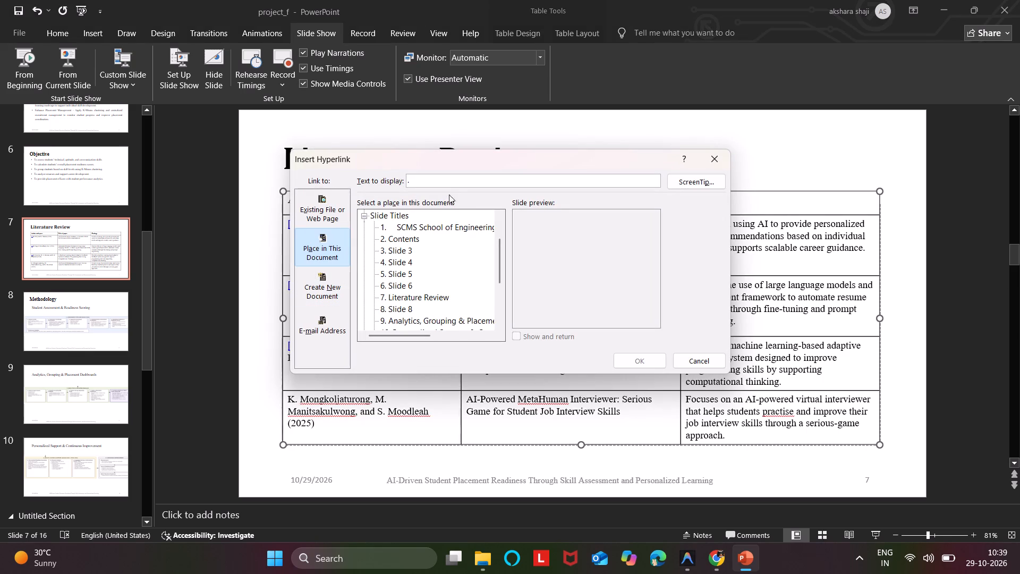
pyautogui.click(444, 178)
pyautogui.press('BackSpace')
pyautogui.press('[')
pyautogui.write('4]')
pyautogui.scroll(-3, 433, 308)
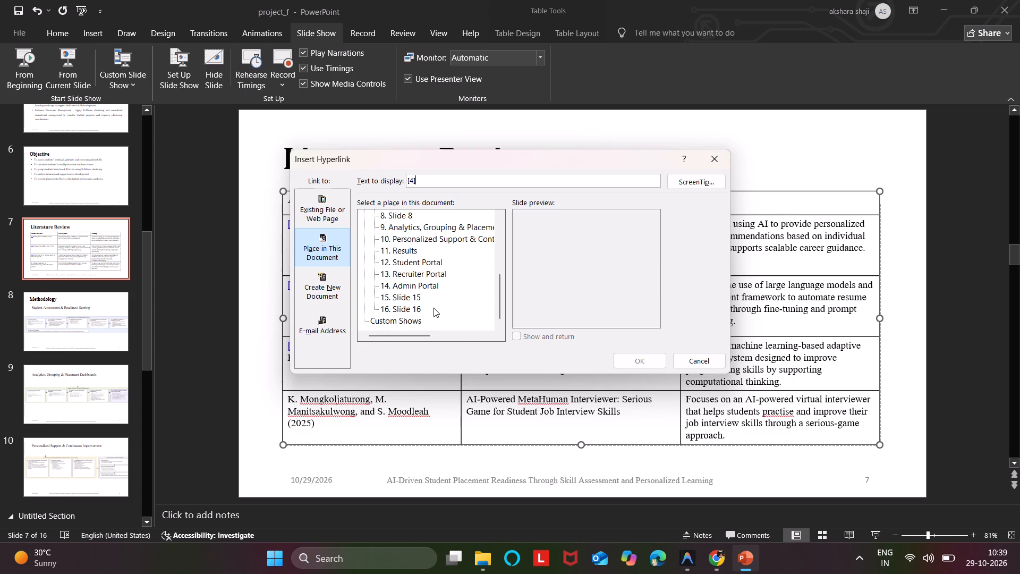
pyautogui.click(422, 308)
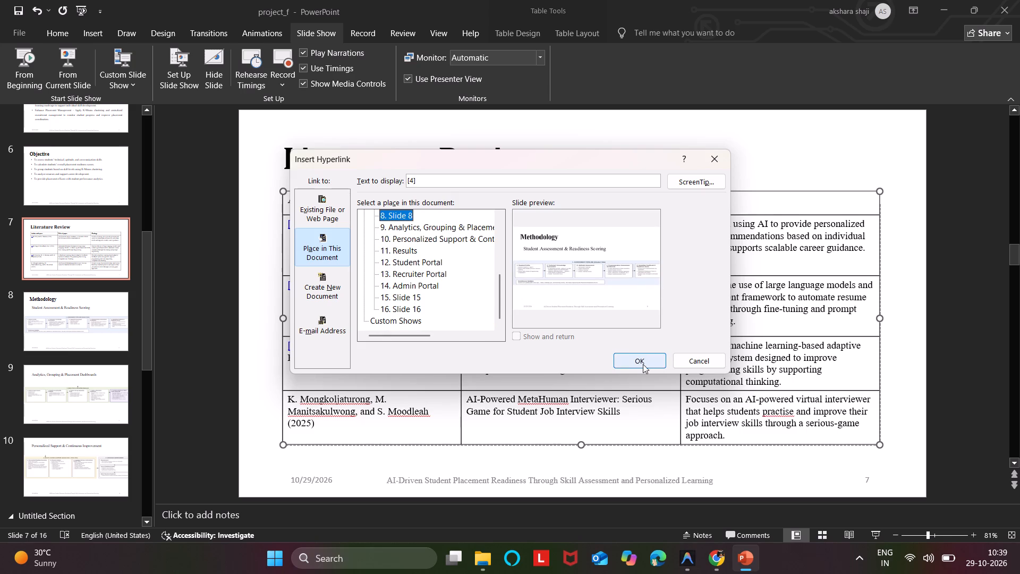
pyautogui.click(643, 364)
# In the fourth paper's author cell, move the initial "K." from before the [4] link to directly after it.
pyautogui.press('Left')
pyautogui.press('Left')
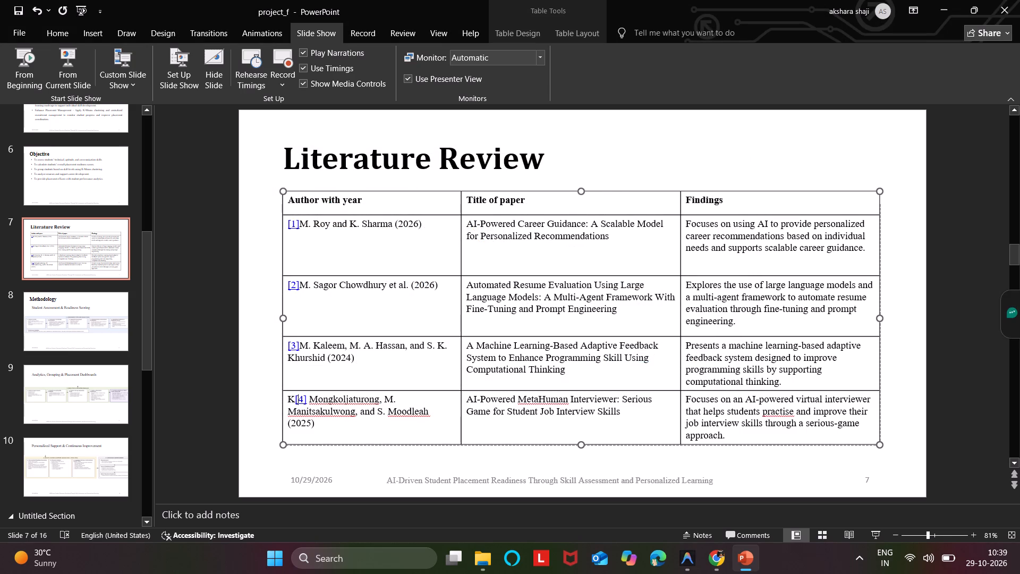
pyautogui.press('Left')
pyautogui.press('BackSpace')
pyautogui.press('Right')
pyautogui.press('Right')
pyautogui.press('Right')
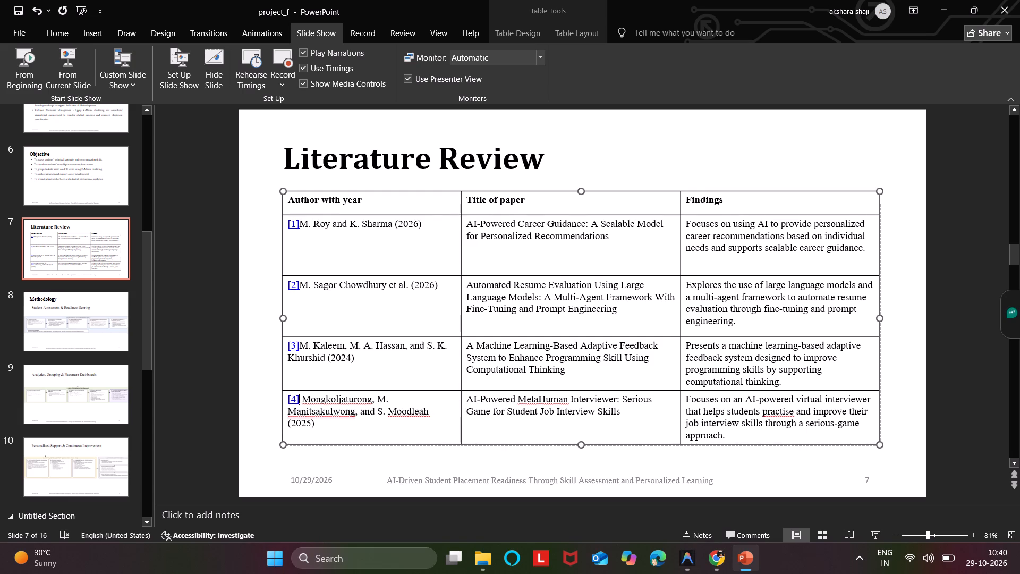
pyautogui.press('k')
pyautogui.press('.')
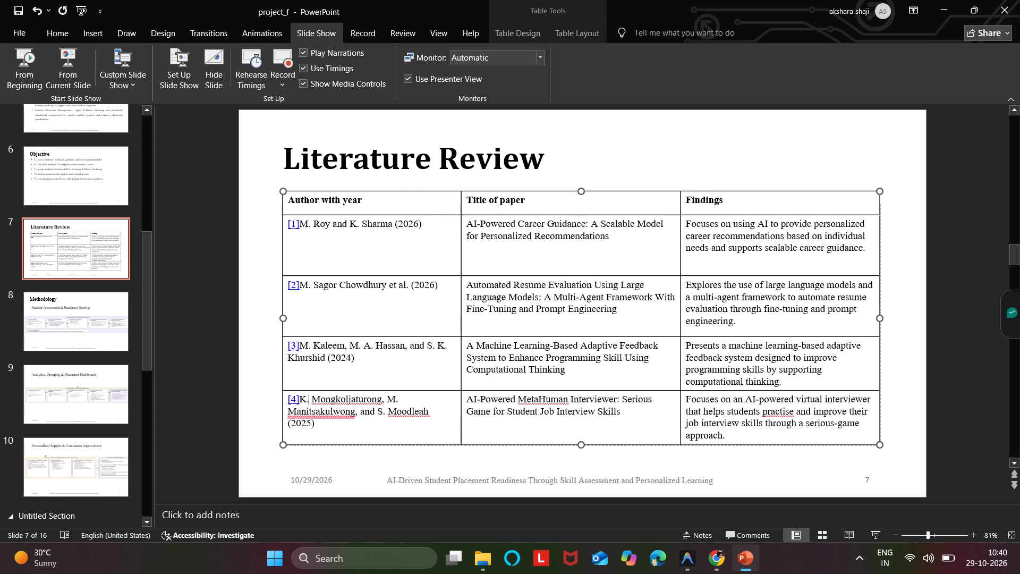
# Save the presentation and deselect the Literature Review table.
pyautogui.hotkey('ctrl', 's')
pyautogui.keyDown('ctrl'); pyautogui.click(293, 400); pyautogui.keyUp('ctrl')
pyautogui.click(160, 348)
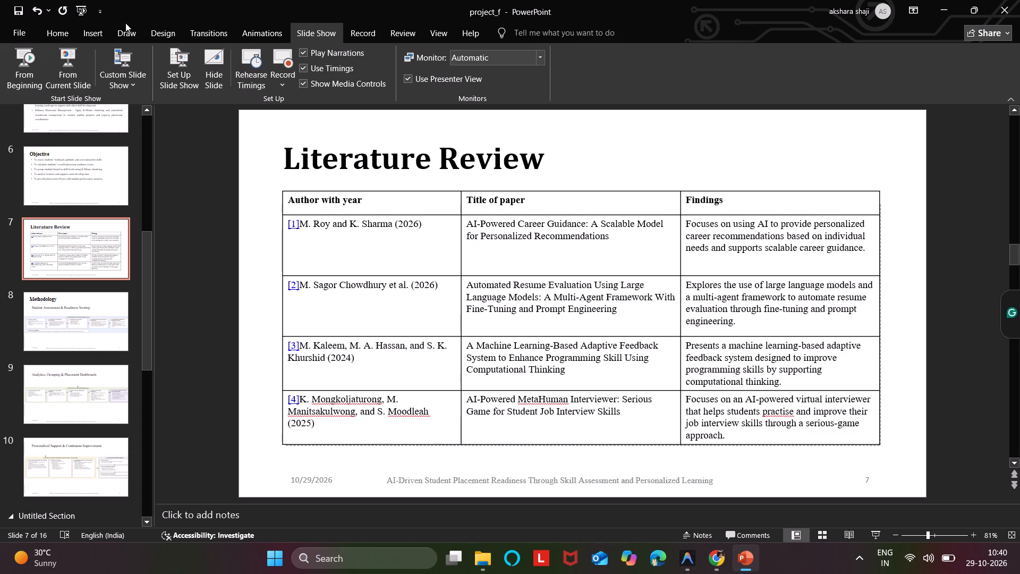
# Run the slide show from the beginning to the Literature Review slide, test the [4] link, and end the show.
pyautogui.click(17, 80)
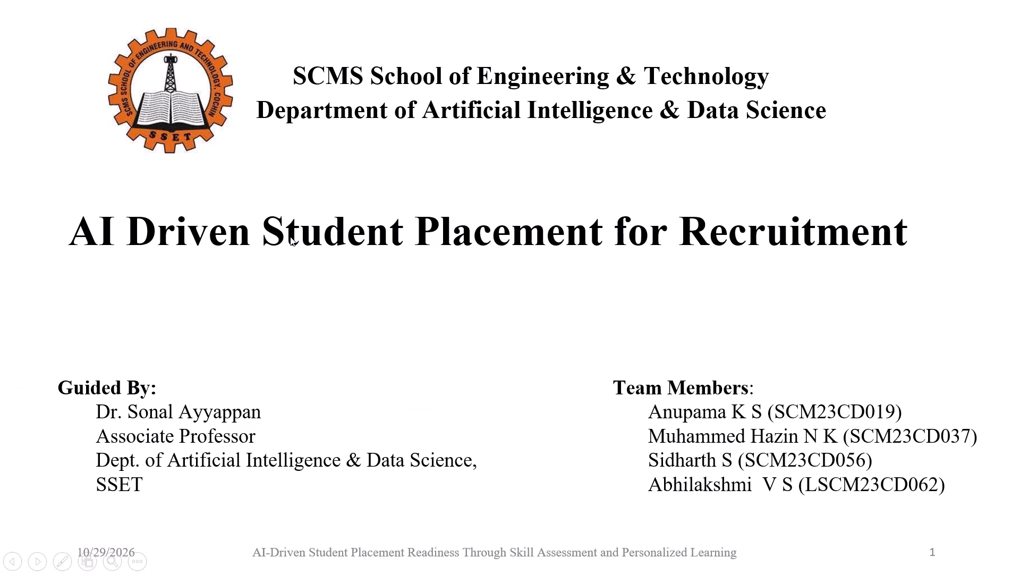
pyautogui.press('Down')
pyautogui.press('Down')
pyautogui.press('Down')
pyautogui.press('Down')
pyautogui.press('Down')
pyautogui.press('Down')
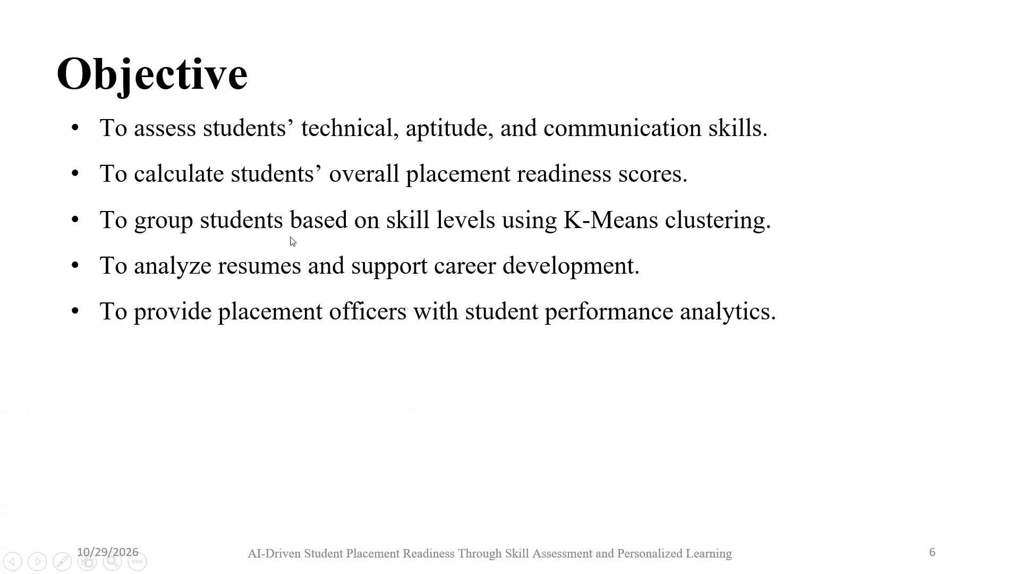
pyautogui.keyDown('ctrl'); pyautogui.click(80, 431); pyautogui.keyUp('ctrl')
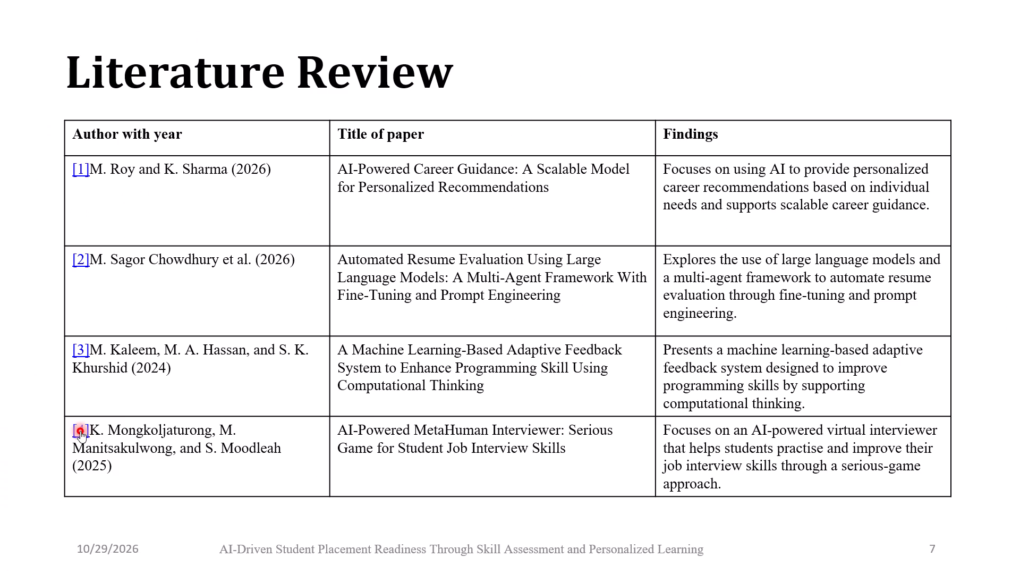
pyautogui.click(80, 431)
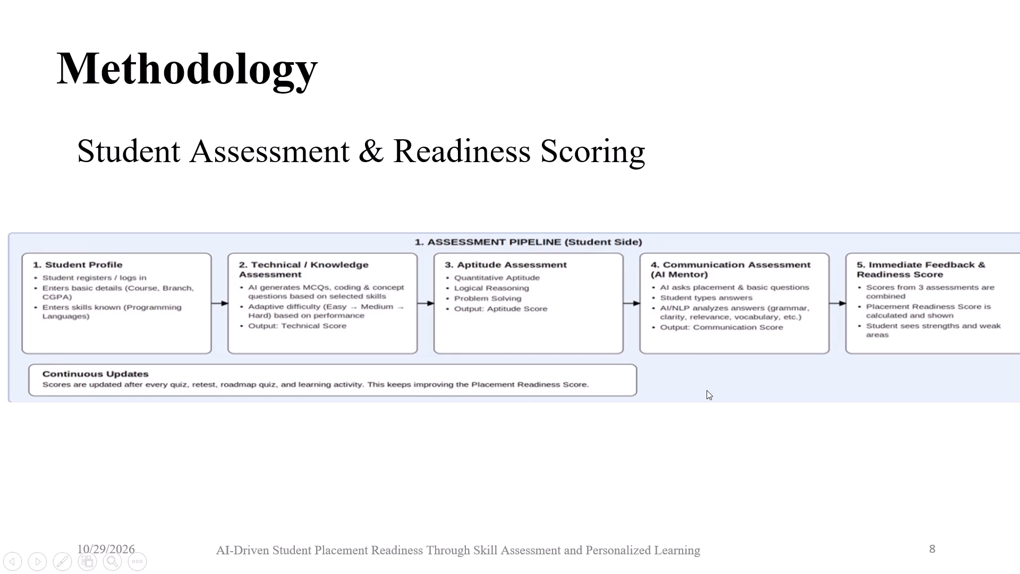
pyautogui.keyDown('ctrl'); pyautogui.scroll(-2, 707, 390); pyautogui.keyUp('ctrl')
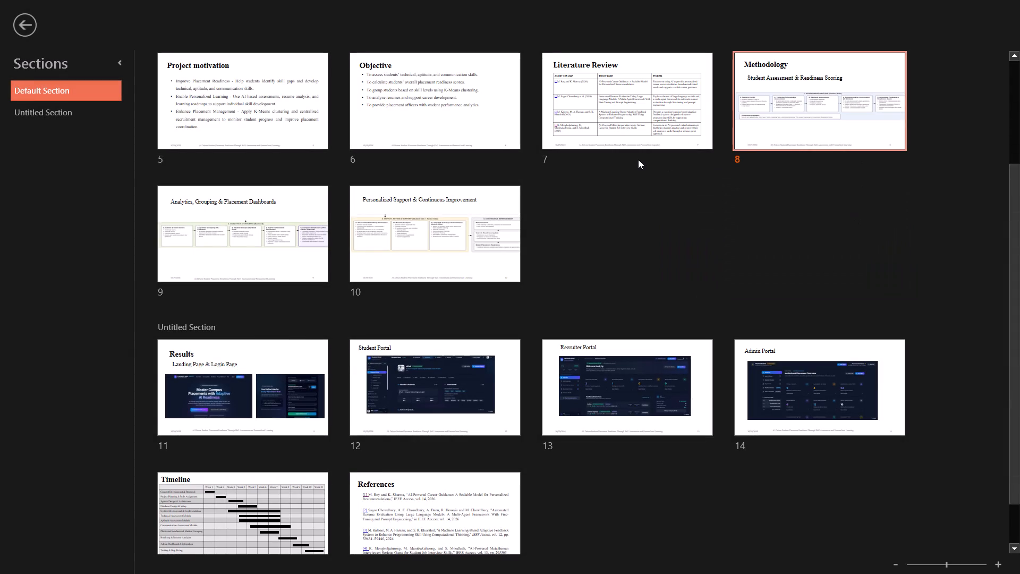
pyautogui.click(19, 27)
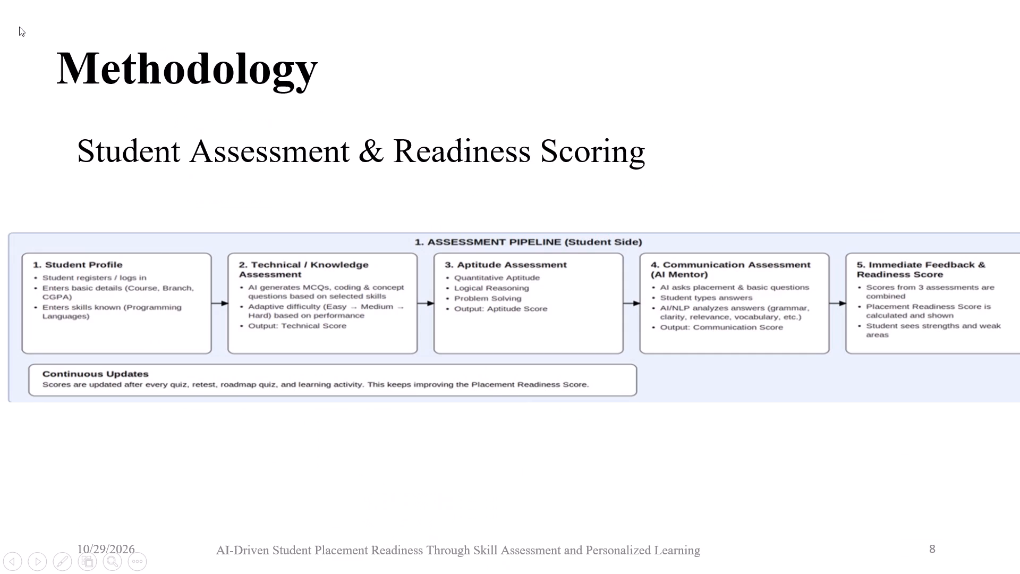
pyautogui.press('Escape')
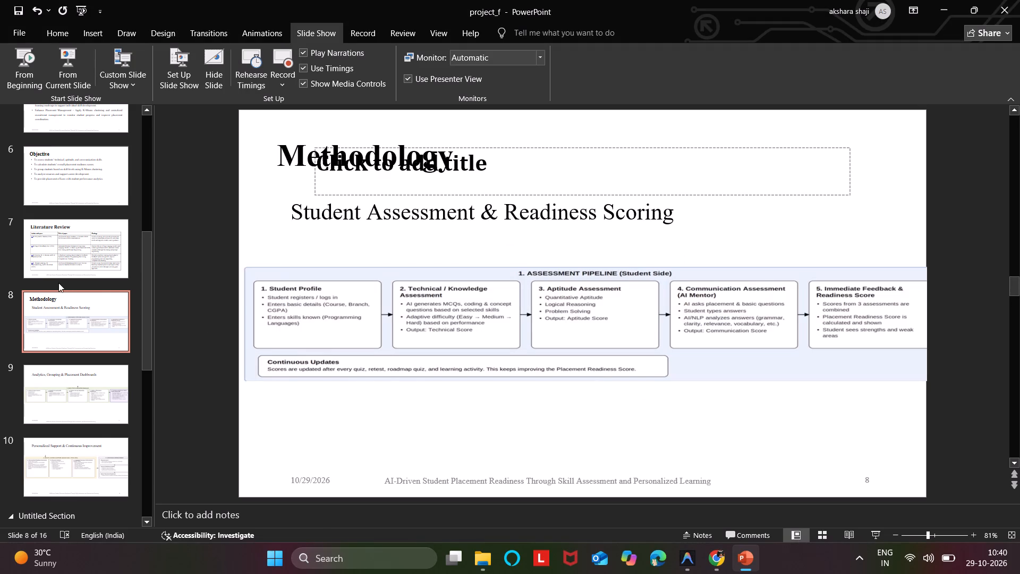
# Follow the [3] and [4] links in the Literature Review table to check which slides they open.
pyautogui.scroll(1, 58, 283)
pyautogui.click(62, 369)
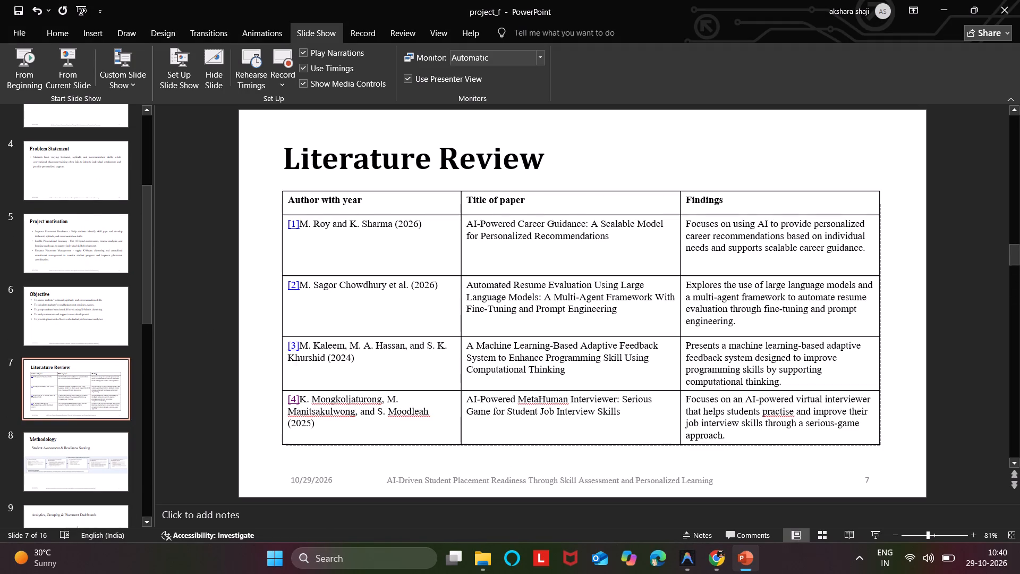
pyautogui.click(296, 348)
pyautogui.click(296, 348)
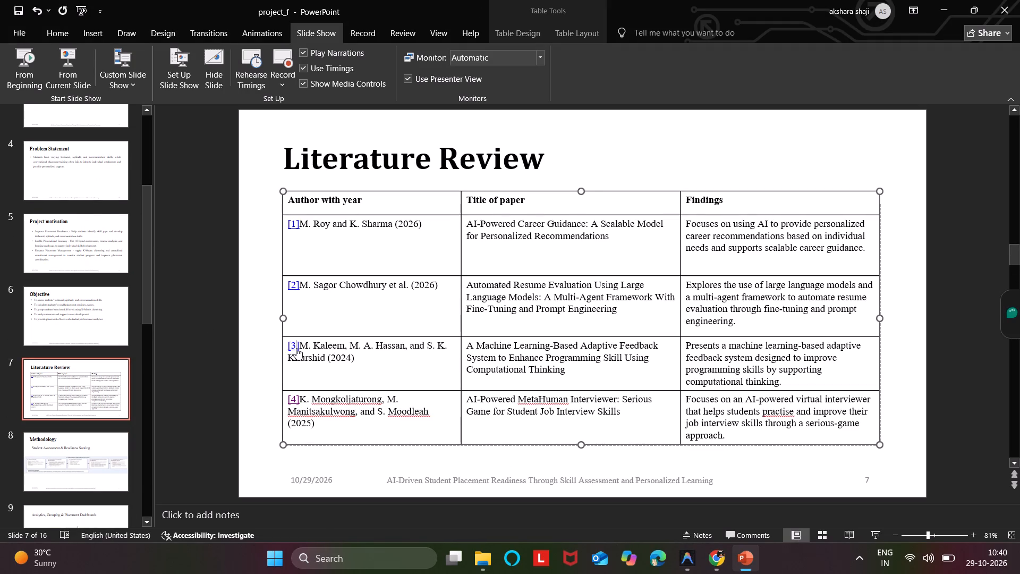
pyautogui.keyDown('ctrl'); pyautogui.click(296, 348); pyautogui.keyUp('ctrl')
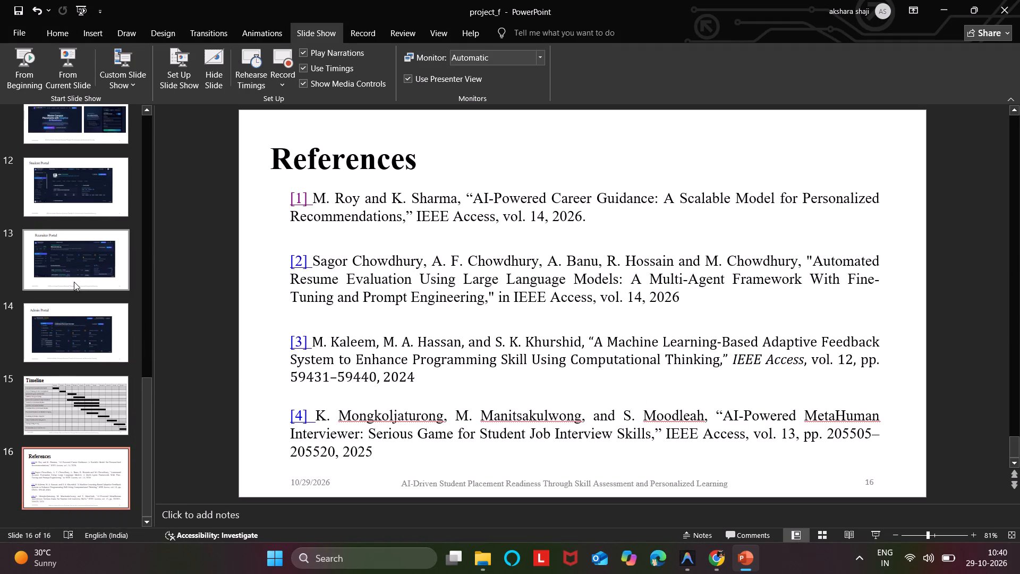
pyautogui.scroll(4, 74, 282)
pyautogui.click(66, 481)
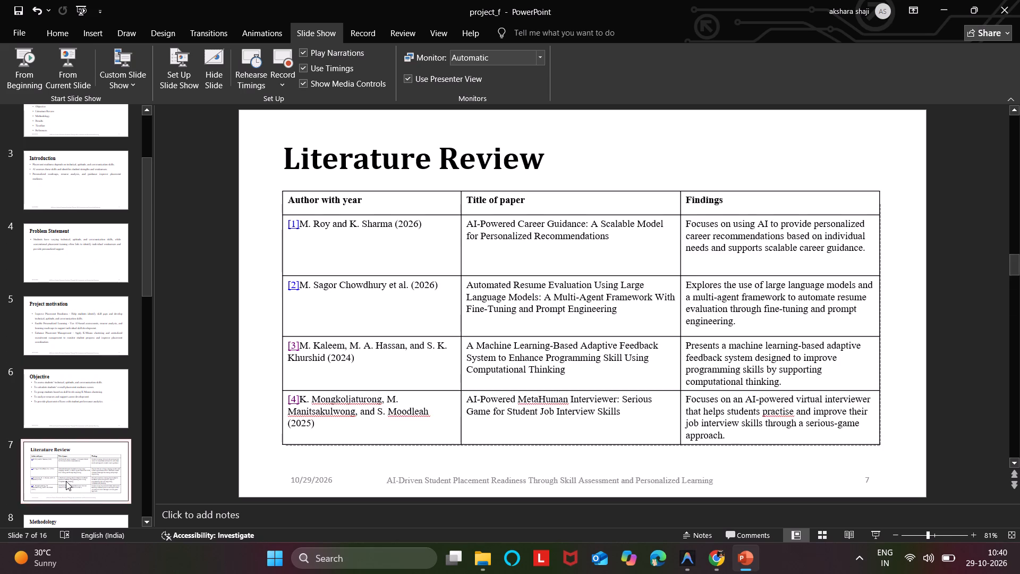
pyautogui.click(294, 403)
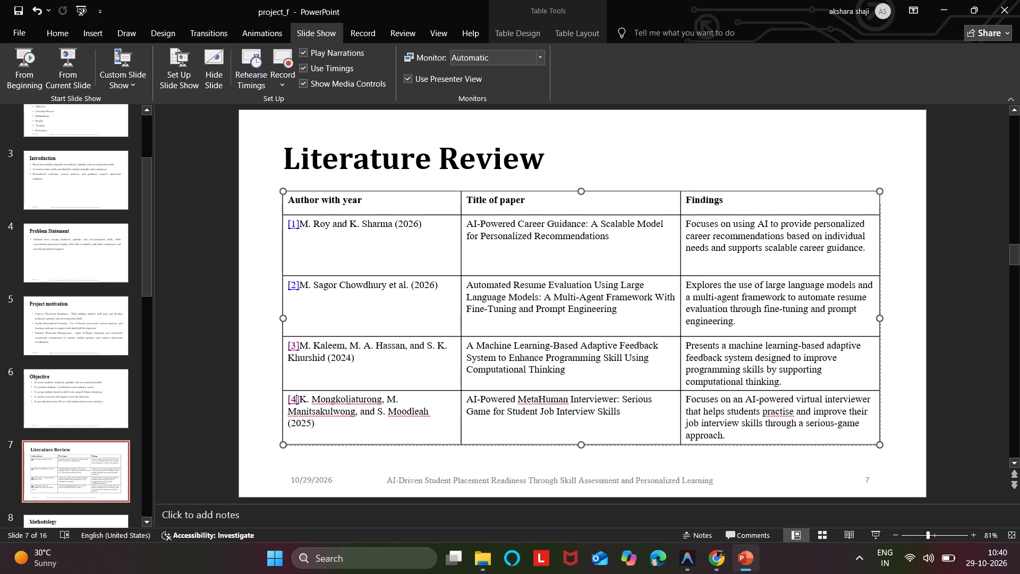
pyautogui.keyDown('ctrl'); pyautogui.click(294, 396); pyautogui.keyUp('ctrl')
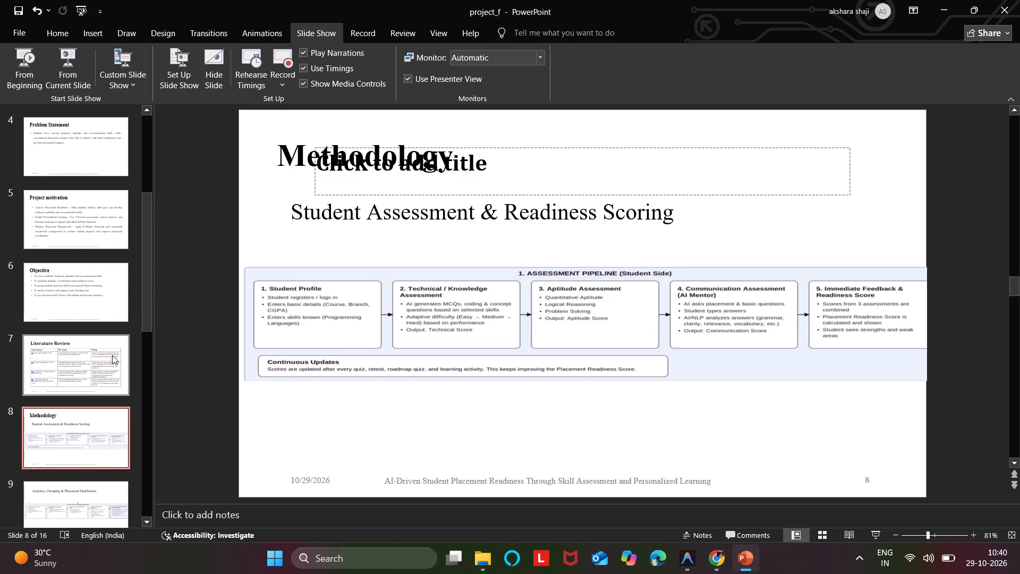
# On the Literature Review slide, delete the [4] link from the fourth paper's author cell.
pyautogui.click(84, 344)
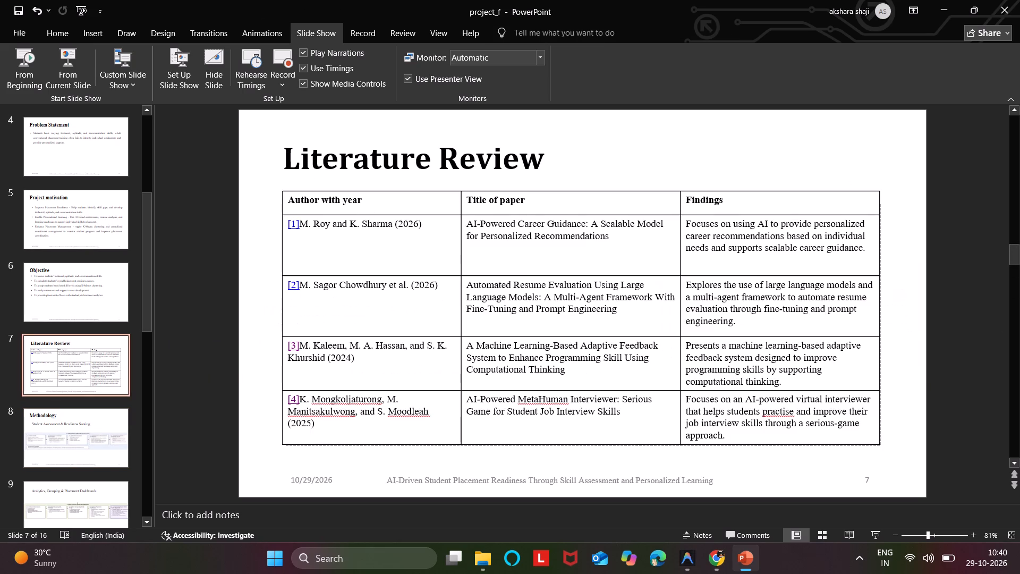
pyautogui.click(299, 400)
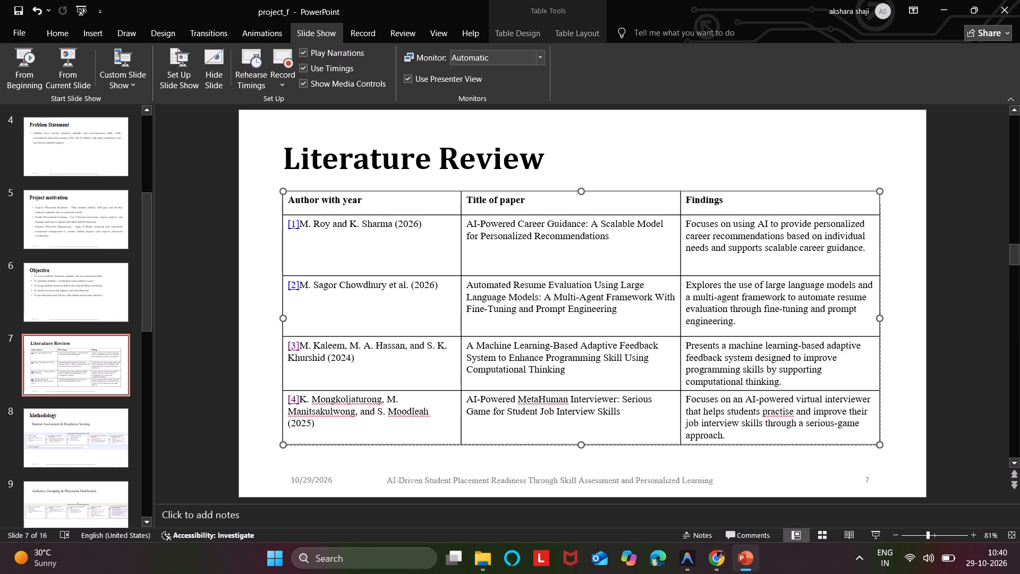
pyautogui.press('BackSpace')
pyautogui.press('BackSpace')
pyautogui.press('BackSpace')
pyautogui.press('BackSpace')
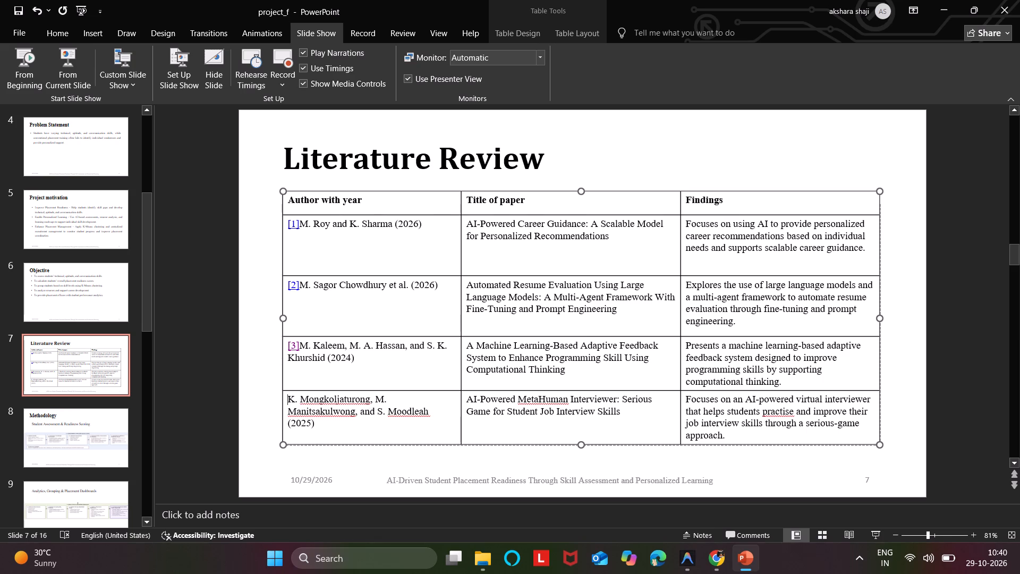
# Insert a hyperlink displayed as [4] to slide 16, References, after the initial "K." in the fourth paper's author cell.
pyautogui.rightClick(299, 400)
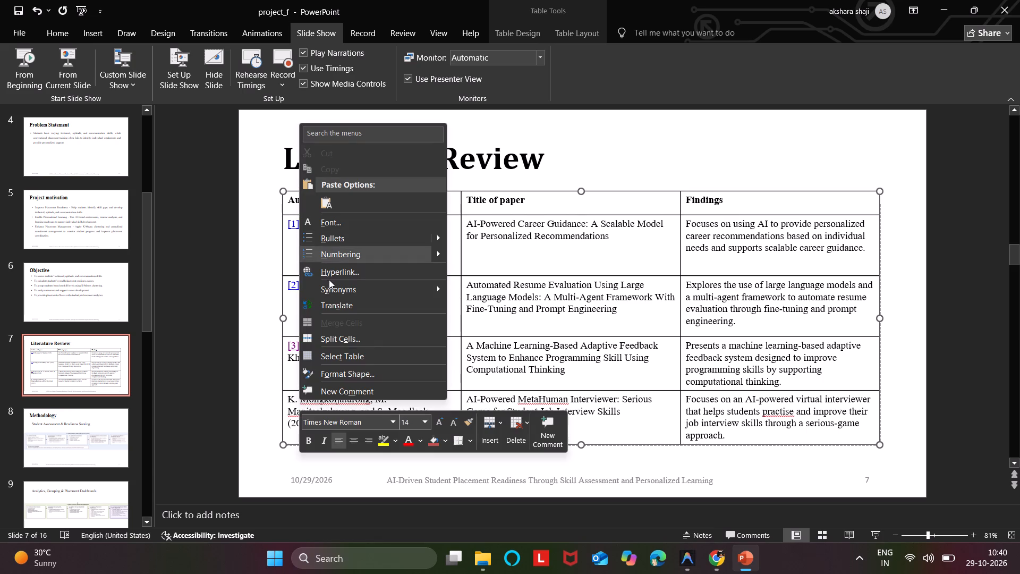
pyautogui.click(333, 281)
pyautogui.click(341, 274)
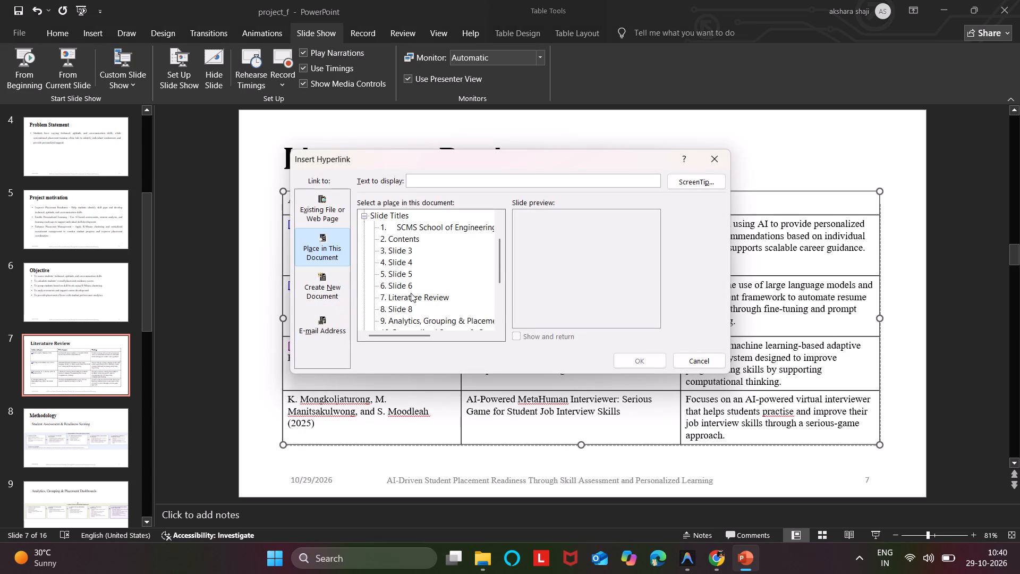
pyautogui.scroll(-2, 411, 293)
pyautogui.click(406, 307)
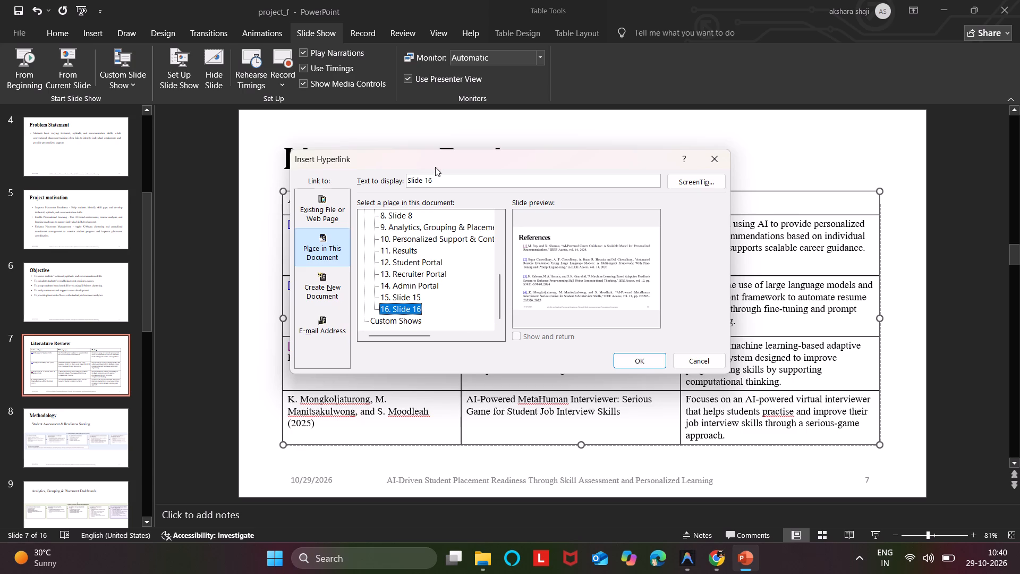
pyautogui.click(439, 185)
pyautogui.press('BackSpace')
pyautogui.press('BackSpace')
pyautogui.press('BackSpace')
pyautogui.press('BackSpace')
pyautogui.press('BackSpace')
pyautogui.press('BackSpace')
pyautogui.press('BackSpace')
pyautogui.press('BackSpace')
pyautogui.press('BackSpace')
pyautogui.press('BackSpace')
pyautogui.press('BackSpace')
pyautogui.press('BackSpace')
pyautogui.press('BackSpace')
pyautogui.press('BackSpace')
pyautogui.press('BackSpace')
pyautogui.press('BackSpace')
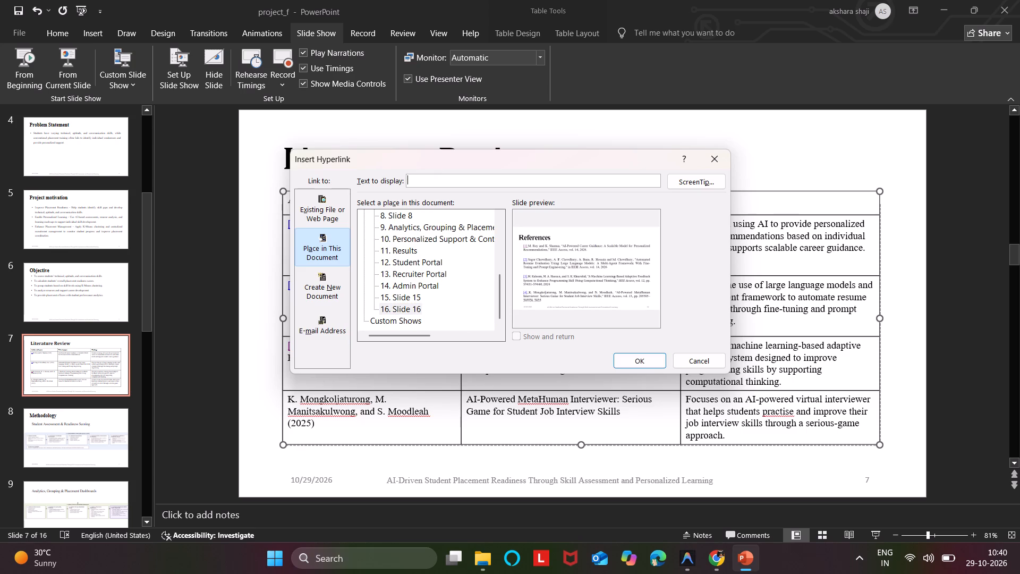
pyautogui.write('[4]')
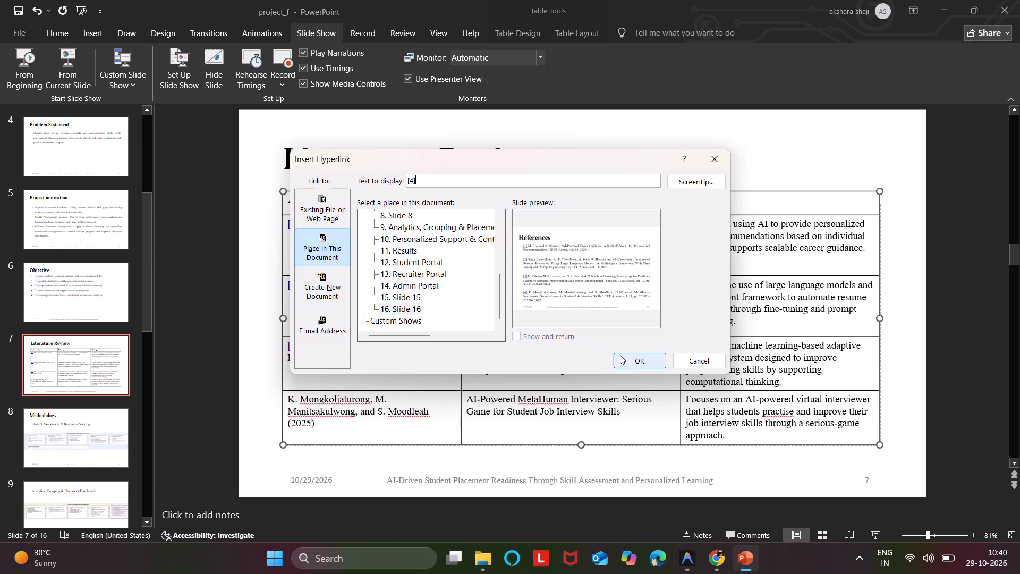
pyautogui.click(625, 355)
# In the fourth paper's author cell, move the initial "K." from before the [4] link to after it, directly before the surname.
pyautogui.press('Left')
pyautogui.press('Left')
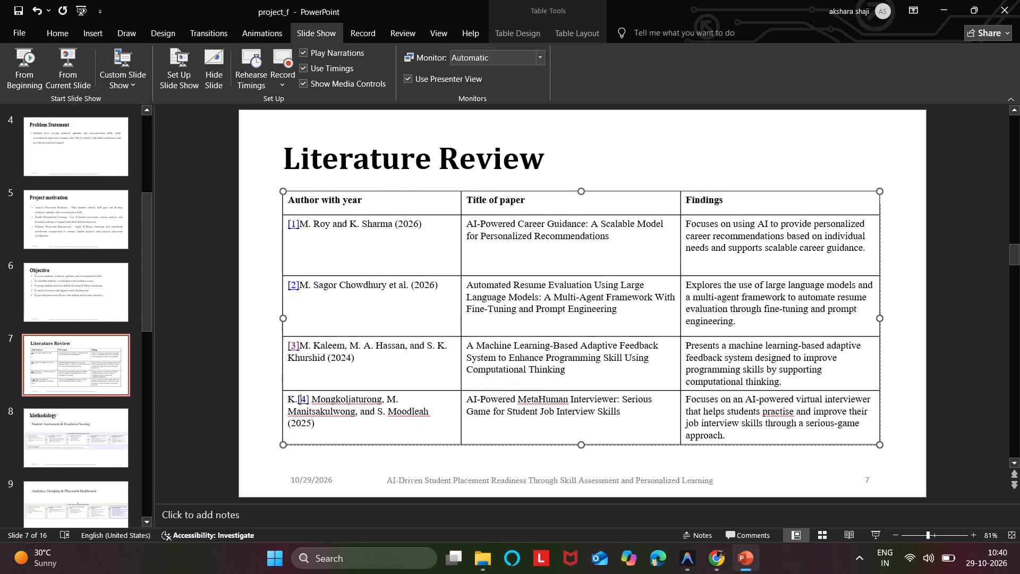
pyautogui.press('Left')
pyautogui.press('BackSpace')
pyautogui.press('BackSpace')
pyautogui.press('Right')
pyautogui.press('Right')
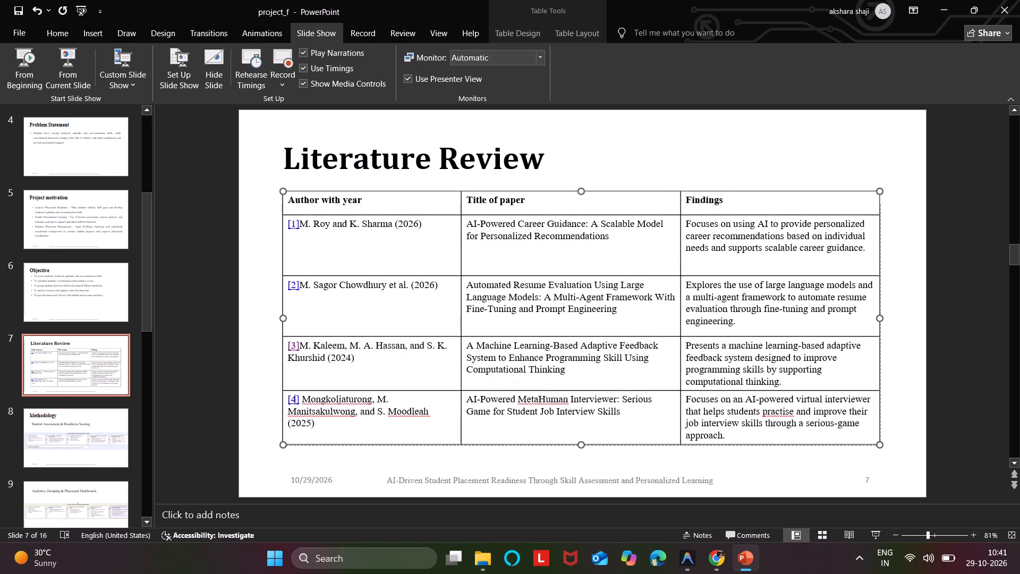
pyautogui.press('Right')
pyautogui.press('Right')
pyautogui.press('k')
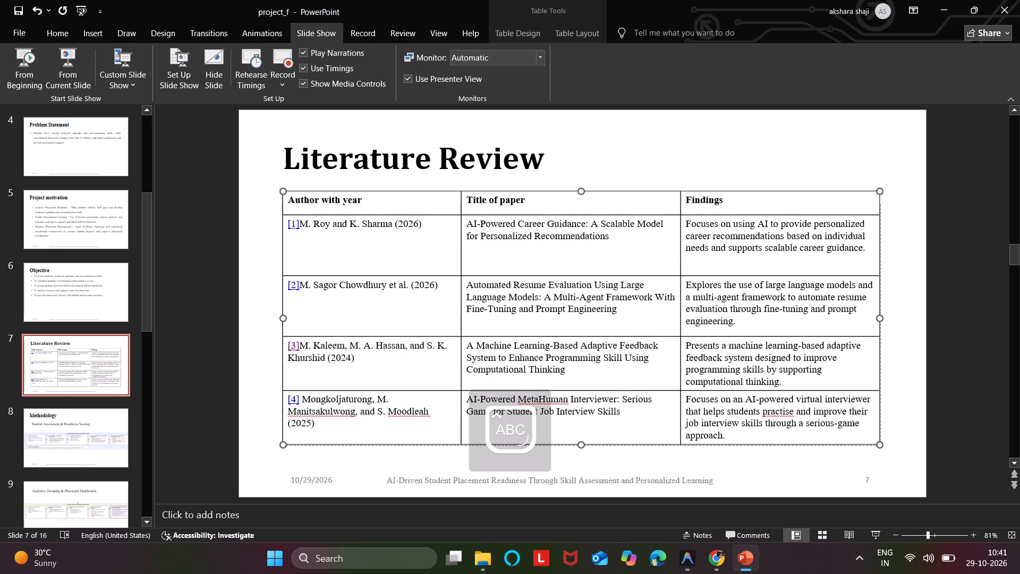
pyautogui.press('k')
pyautogui.press('.')
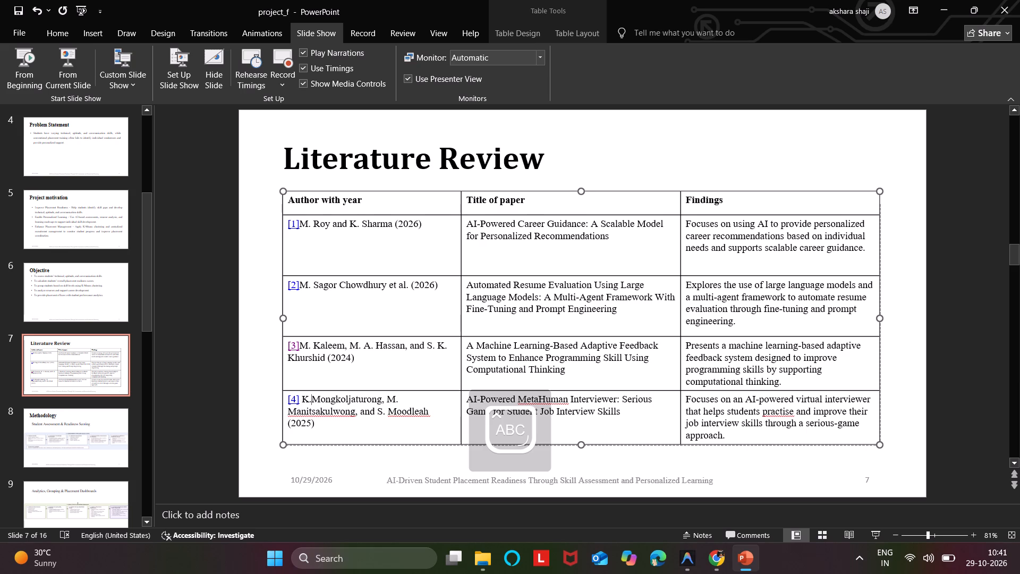
# Save the presentation and deselect the Literature Review table.
pyautogui.hotkey('ctrl', 's')
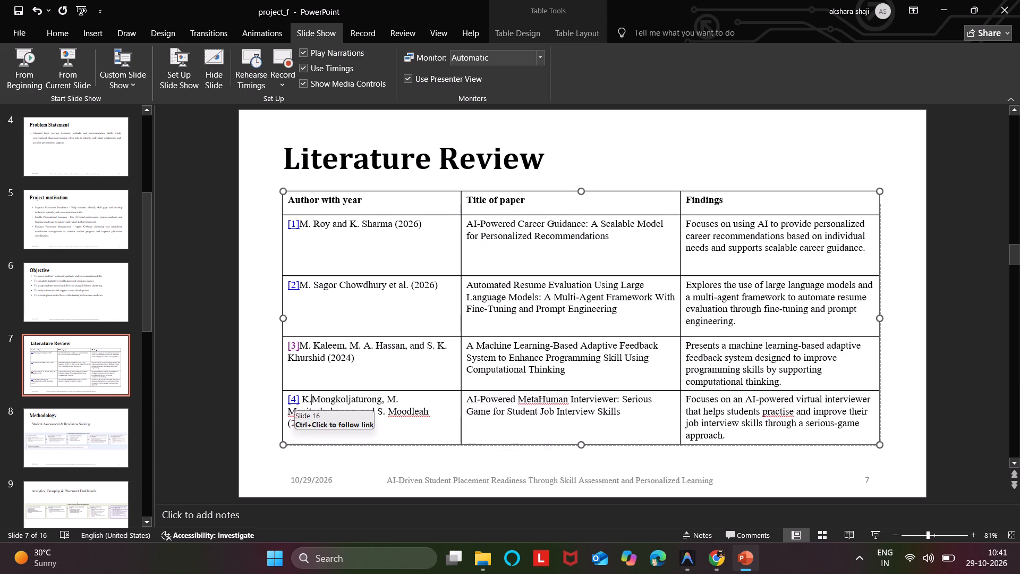
pyautogui.click(293, 401)
pyautogui.click(214, 374)
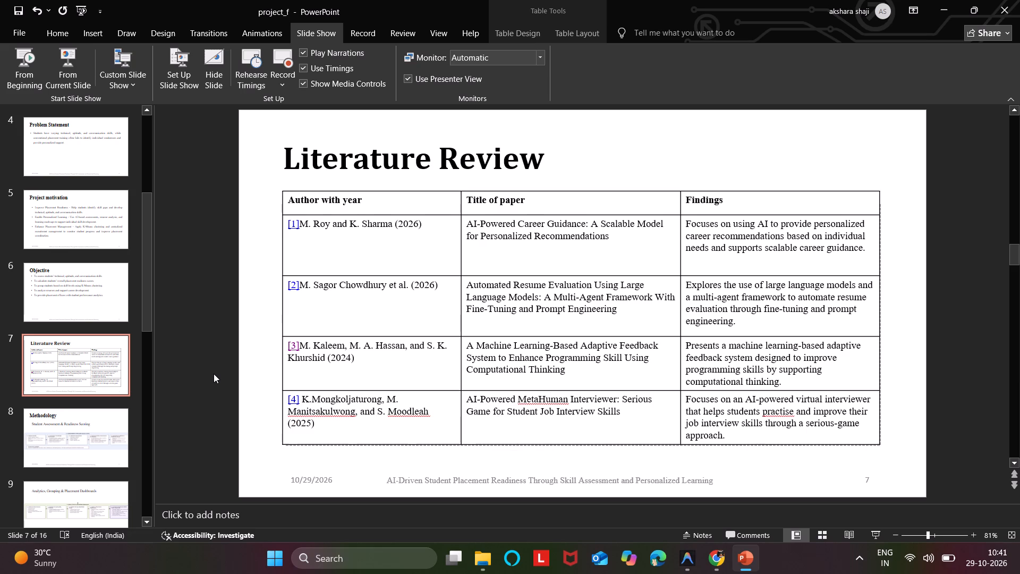
# Follow the new [4] link in the Literature Review table to check its target, and return to the title slide.
pyautogui.click(295, 399)
pyautogui.keyDown('ctrl'); pyautogui.click(295, 399); pyautogui.keyUp('ctrl')
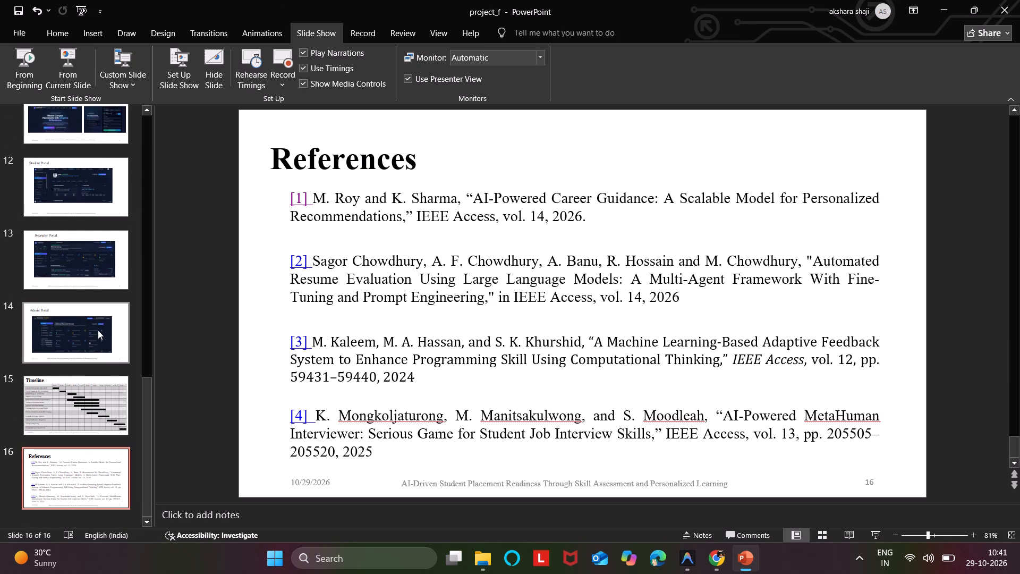
pyautogui.scroll(9, 73, 311)
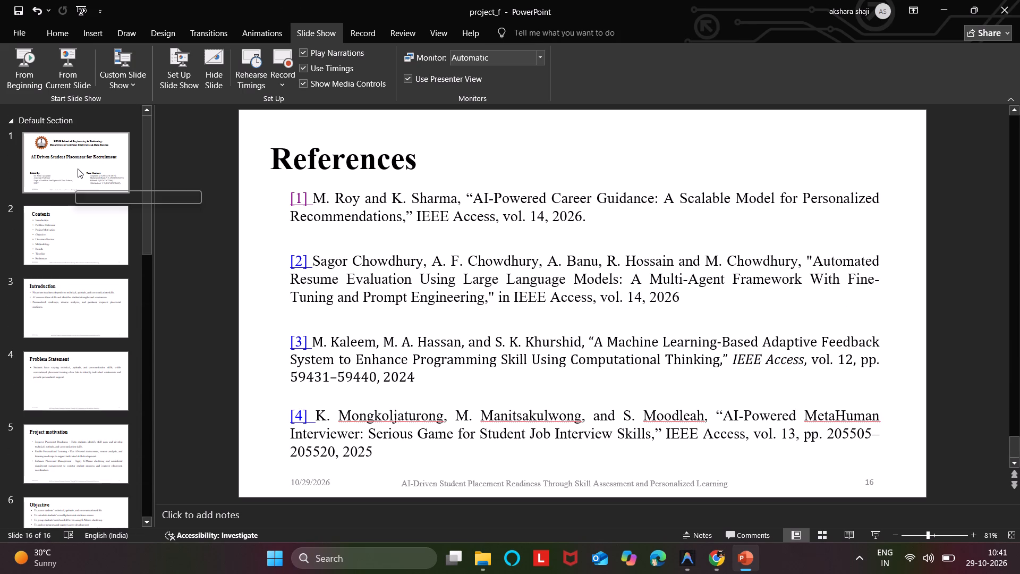
pyautogui.click(78, 168)
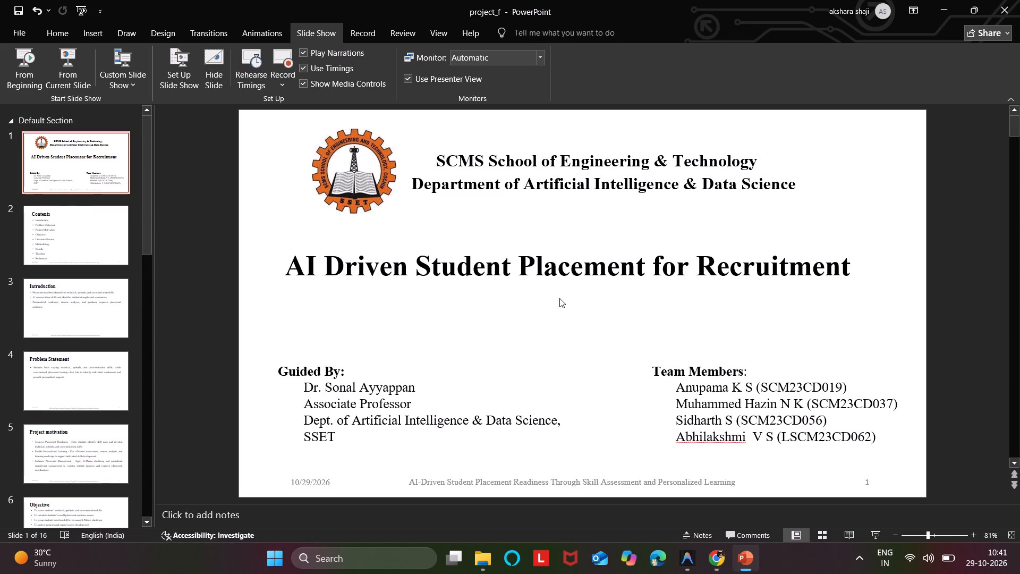
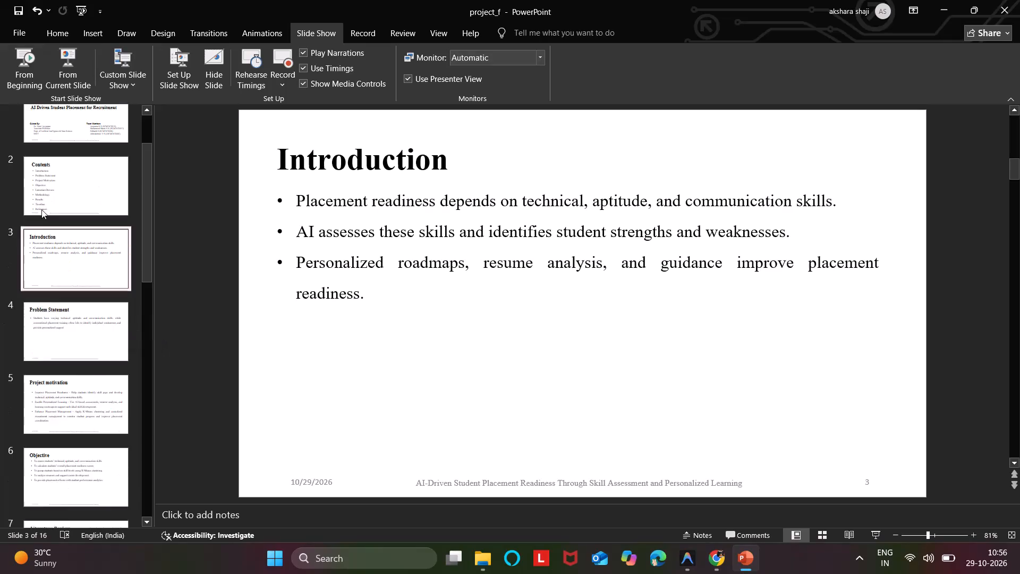
# Replace the title slide's footer with the copied title "AI Driven Student Placement for Recruitment" and shift the footer box toward the slide number.
pyautogui.scroll(4, 41, 209)
pyautogui.click(64, 166)
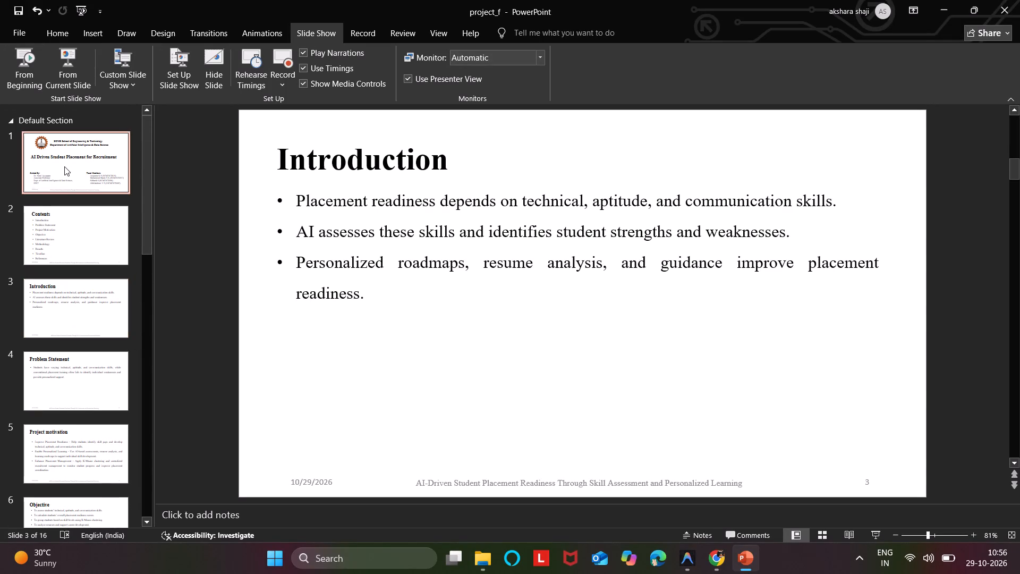
pyautogui.click(377, 259)
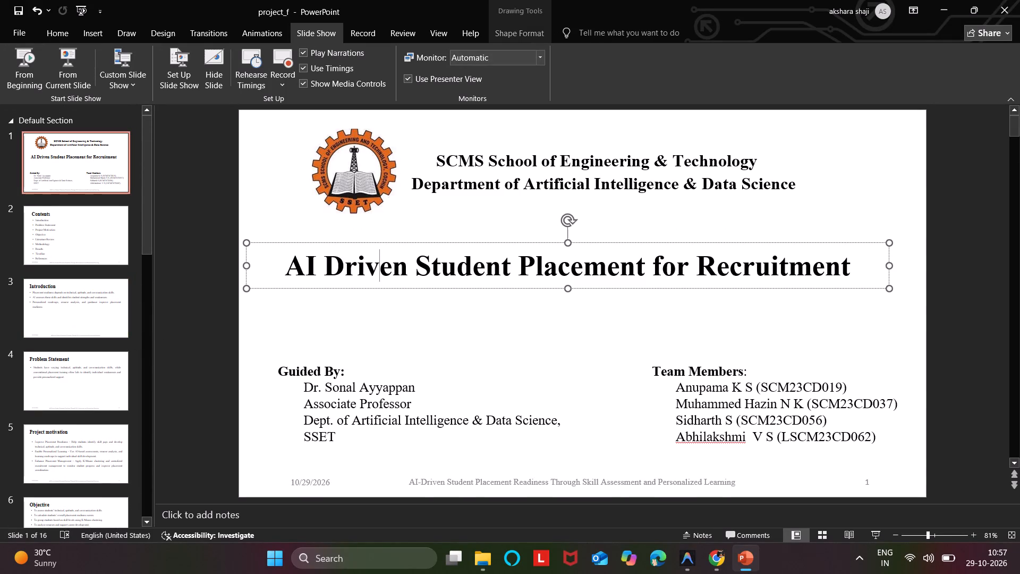
pyautogui.hotkey('ctrl', 'a')
pyautogui.hotkey('ctrl', 'c')
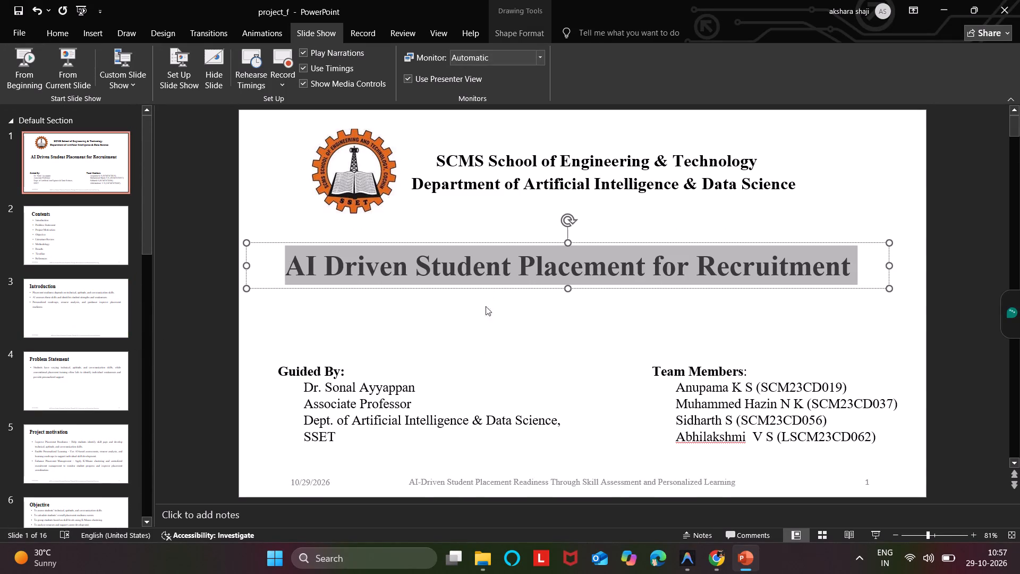
pyautogui.click(477, 319)
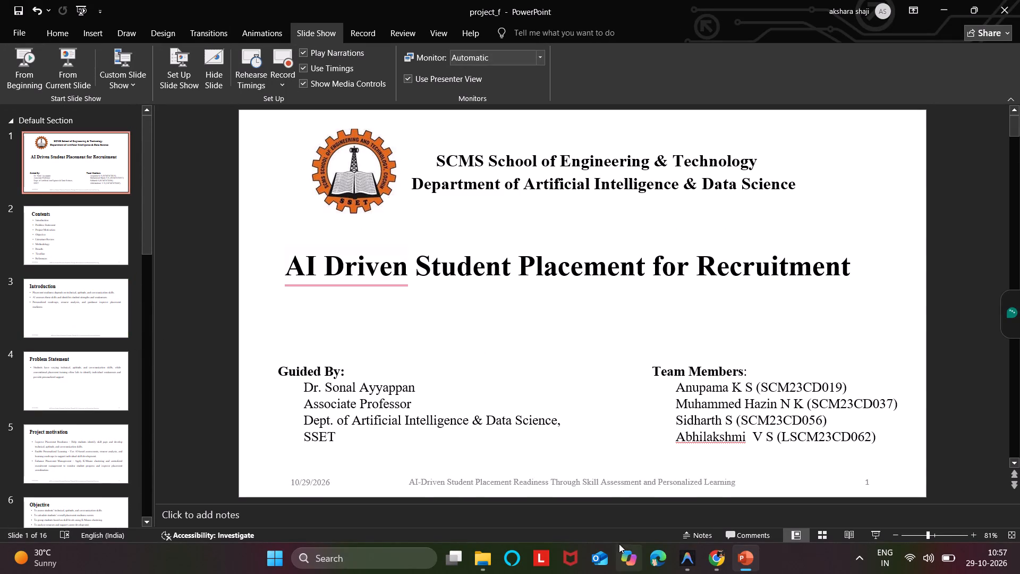
pyautogui.click(582, 476)
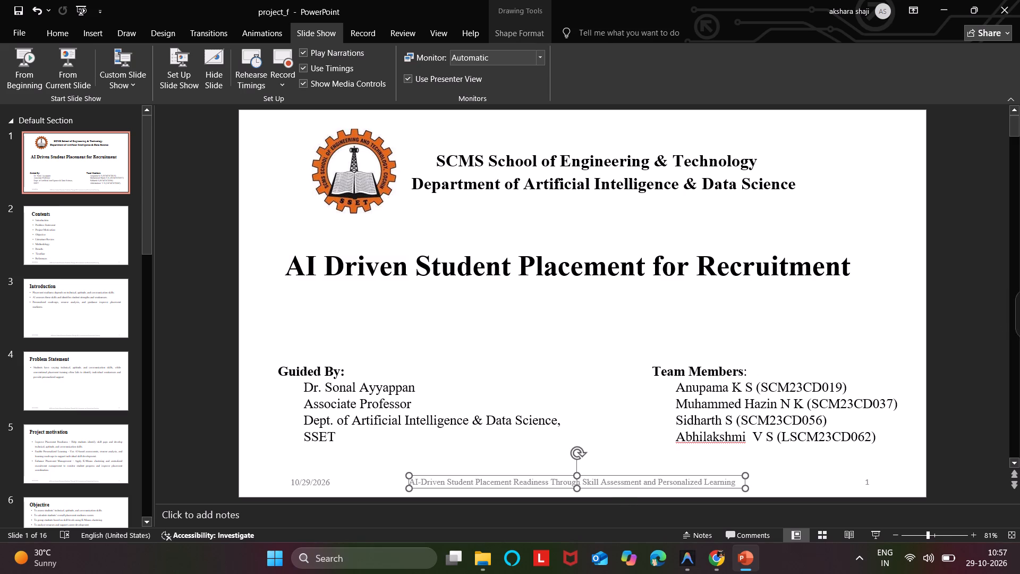
pyautogui.hotkey('ctrl', 'a')
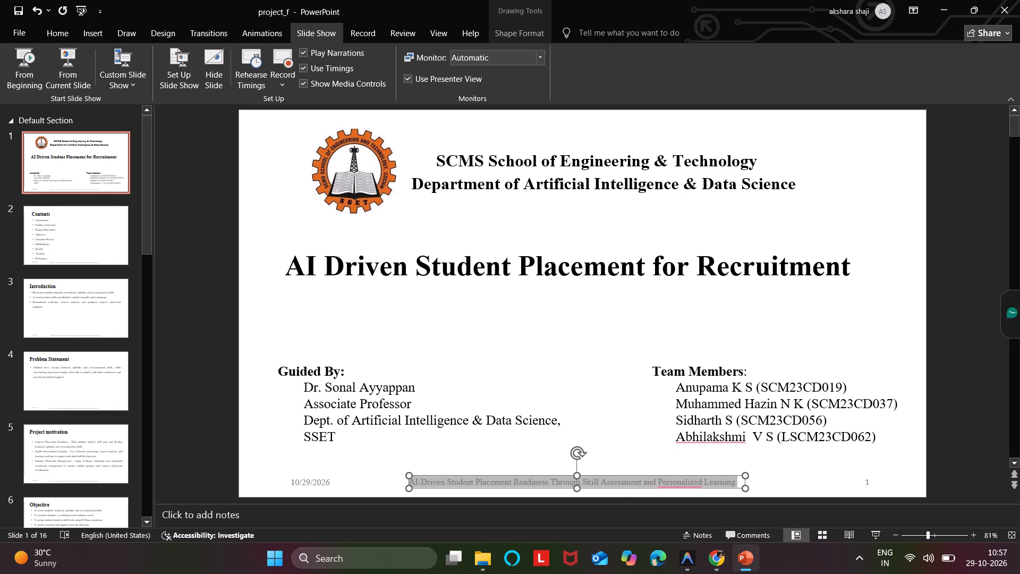
pyautogui.press('BackSpace')
pyautogui.hotkey('ctrl', 'v')
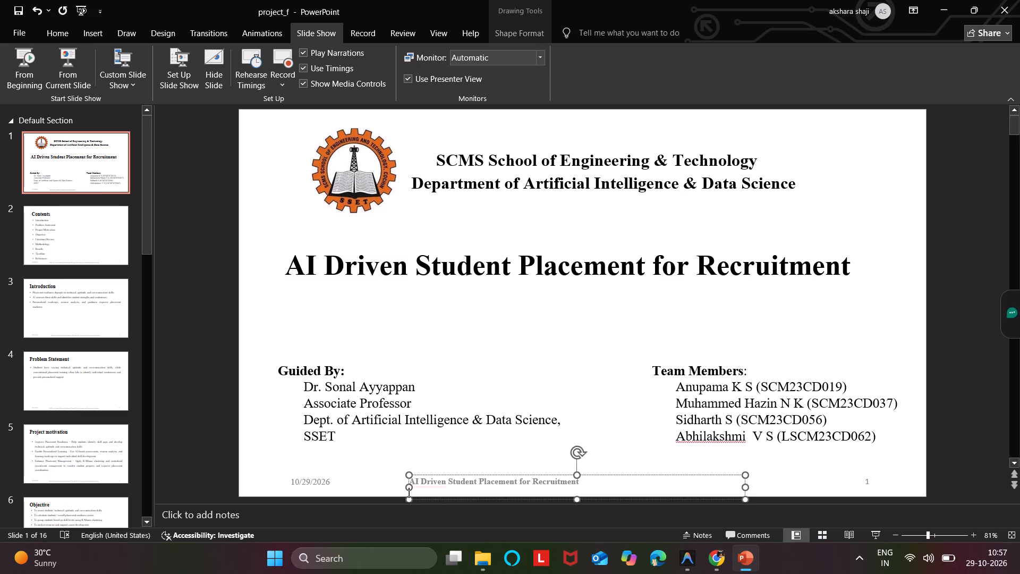
pyautogui.moveTo(615, 474); pyautogui.dragTo(658, 471)
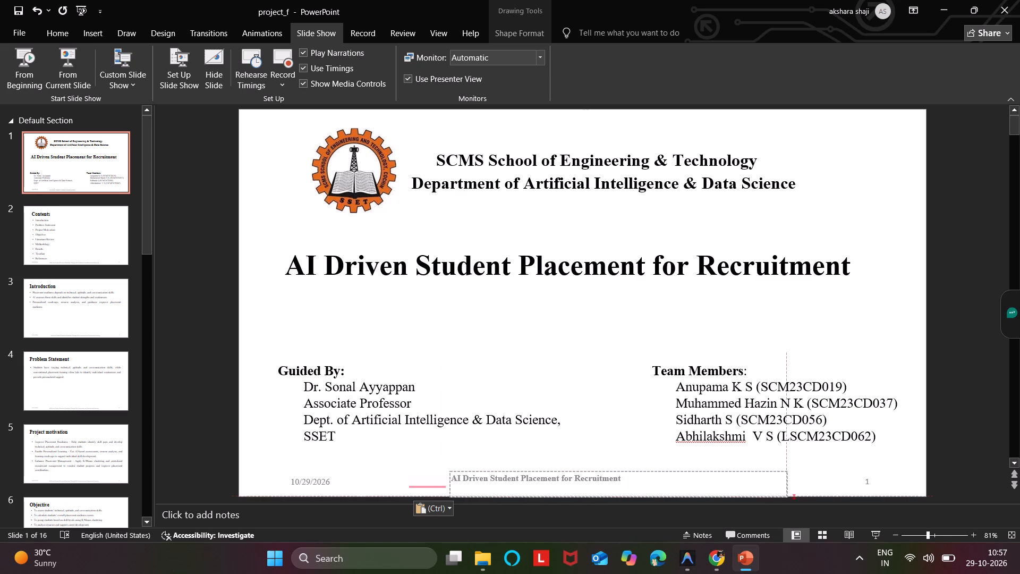
pyautogui.moveTo(658, 471); pyautogui.dragTo(670, 474)
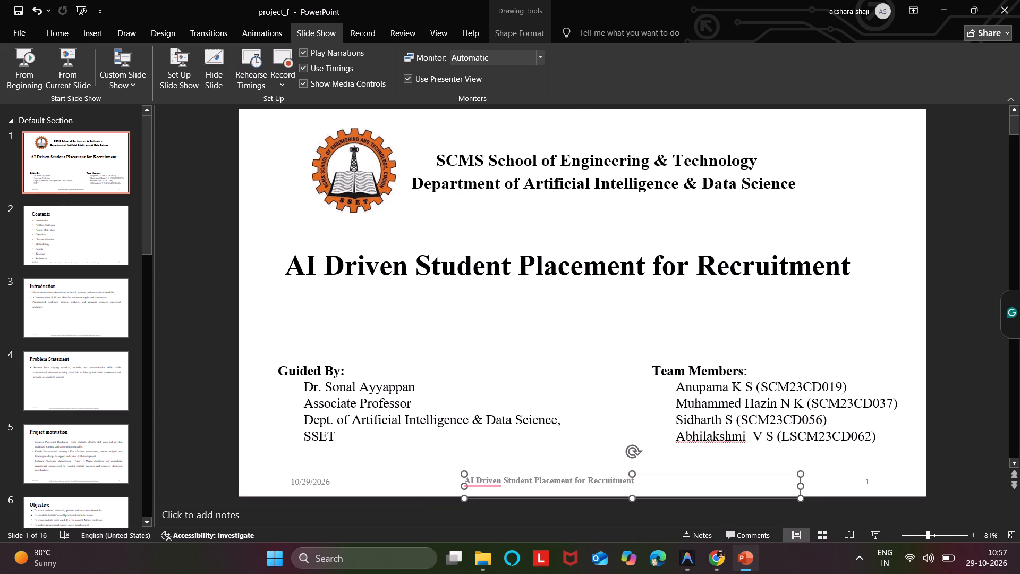
# Replace the Contents slide's footer with the copied title "AI Driven Student Placement for Recruitment" and shift its box toward the slide number.
pyautogui.click(67, 248)
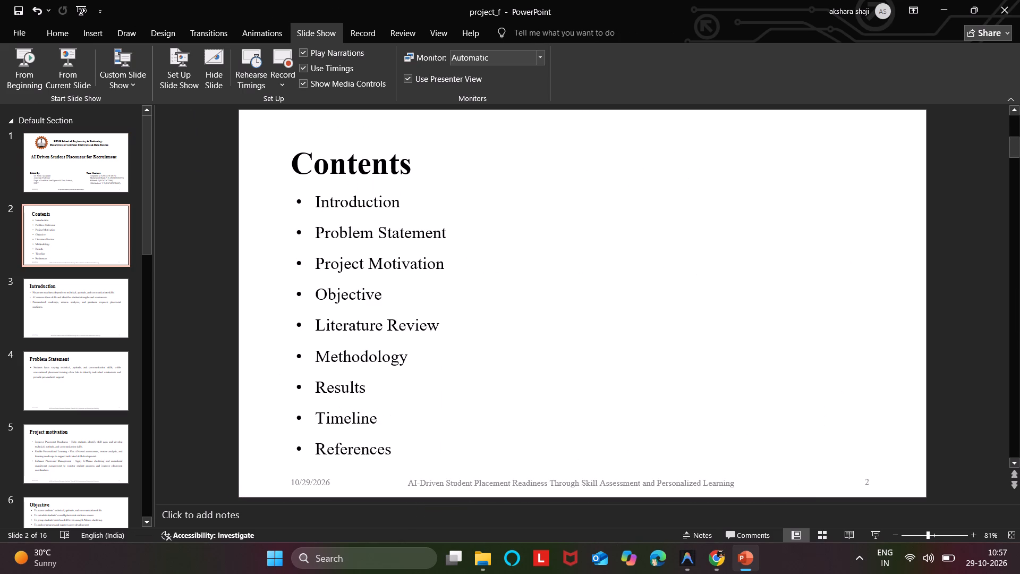
pyautogui.click(517, 485)
pyautogui.hotkey('ctrl', 'a')
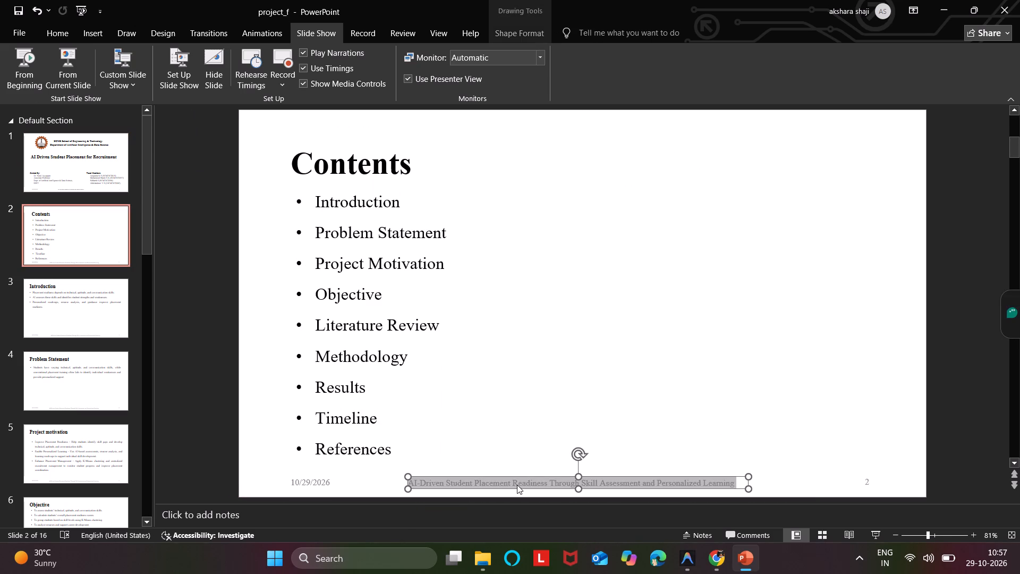
pyautogui.press('BackSpace')
pyautogui.hotkey('ctrl', 'v')
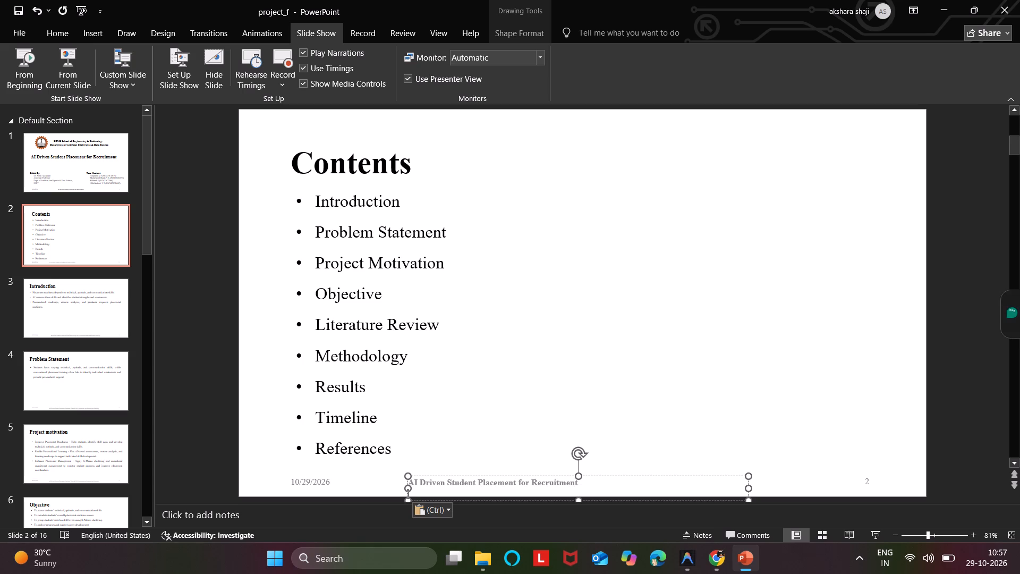
pyautogui.moveTo(543, 474); pyautogui.dragTo(575, 473)
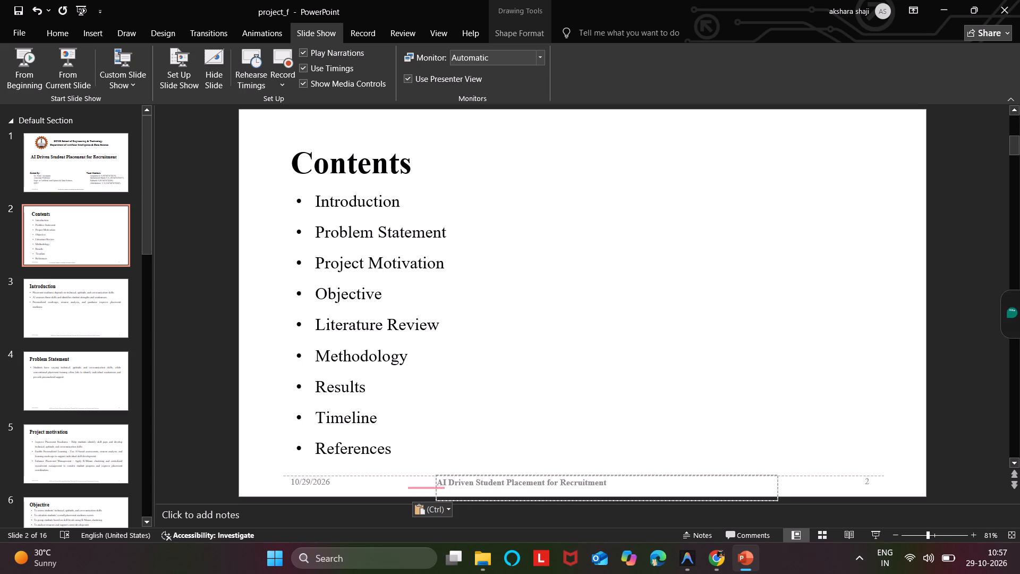
pyautogui.moveTo(575, 473); pyautogui.dragTo(586, 472)
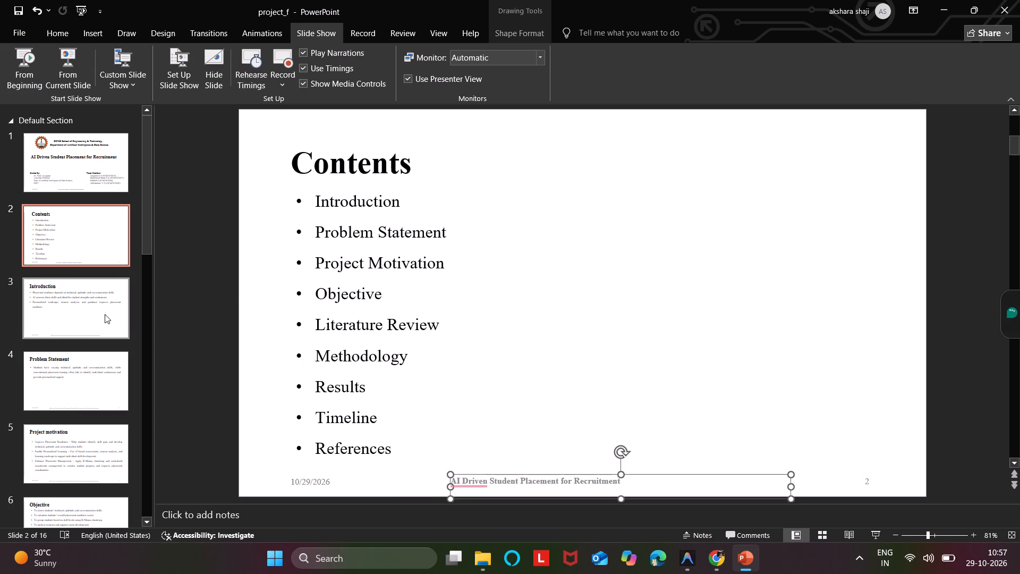
# Set the footer text to "AI Driven Student Placement for Recruitment" in the Header and Footer settings and apply it to all slides.
pyautogui.click(100, 316)
pyautogui.click(539, 483)
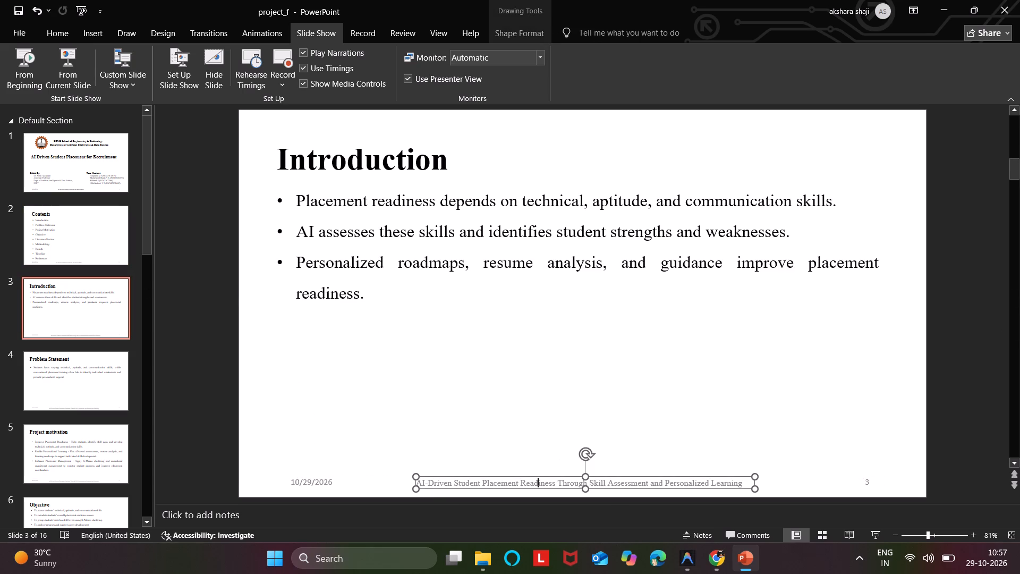
pyautogui.click(92, 30)
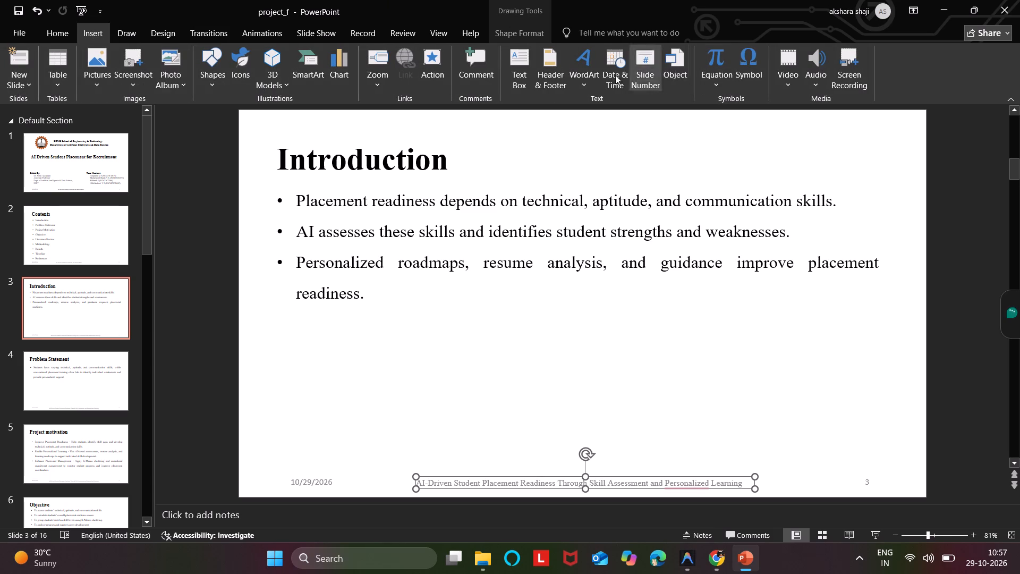
pyautogui.click(538, 87)
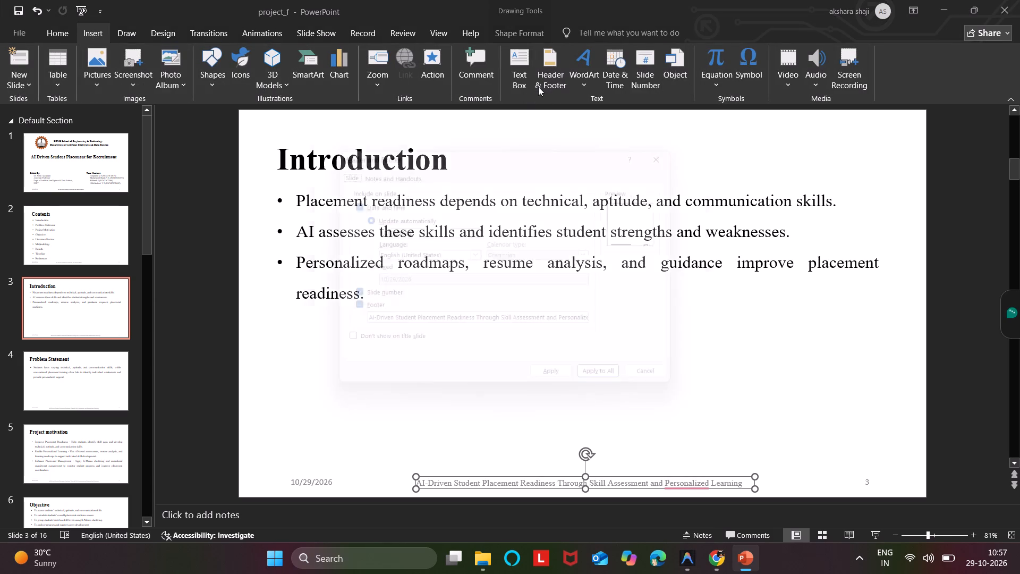
pyautogui.click(414, 327)
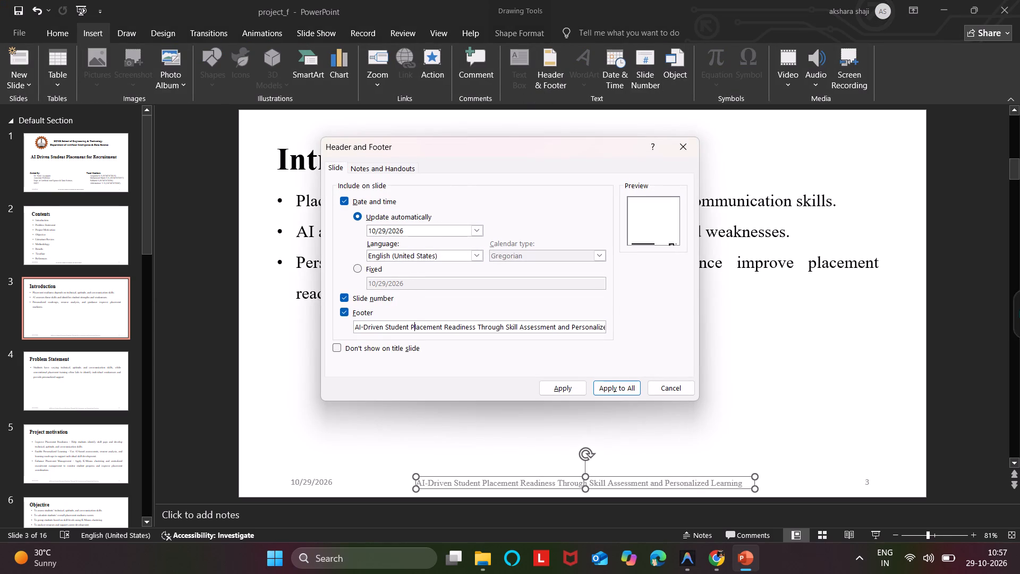
pyautogui.click(585, 327)
pyautogui.hotkey('ctrl', 'a')
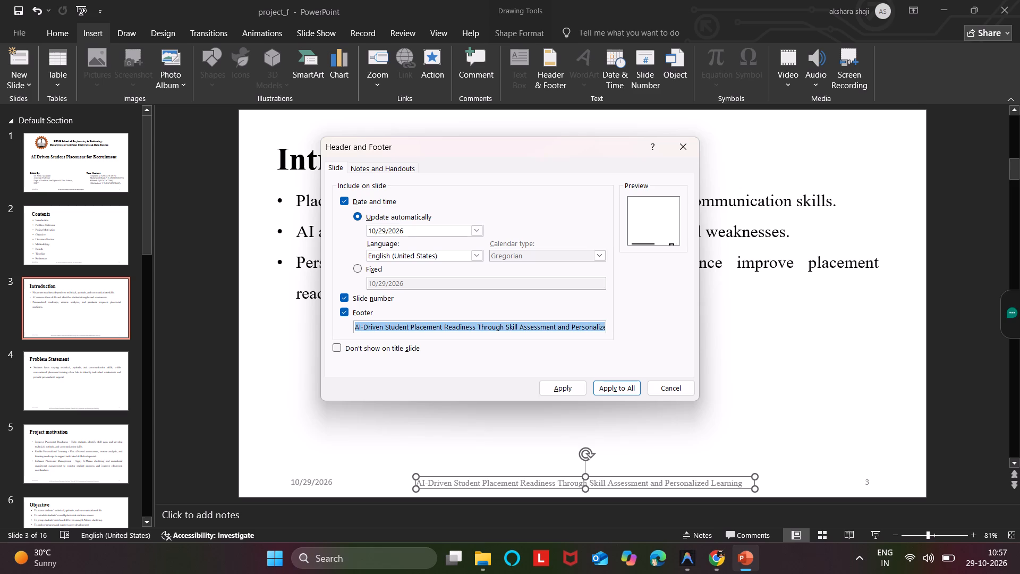
pyautogui.press('BackSpace')
pyautogui.hotkey('ctrl', 'v')
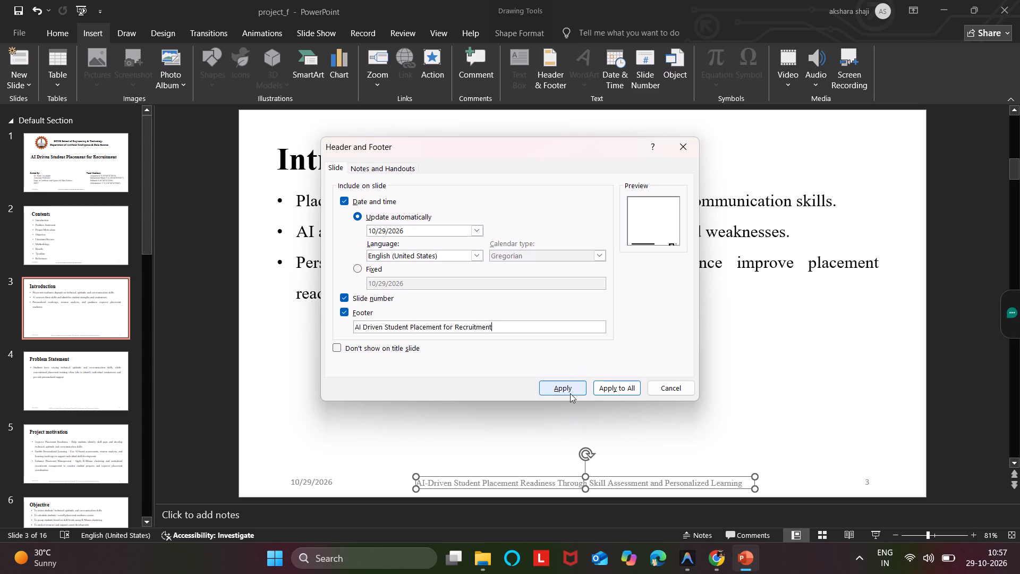
pyautogui.click(621, 384)
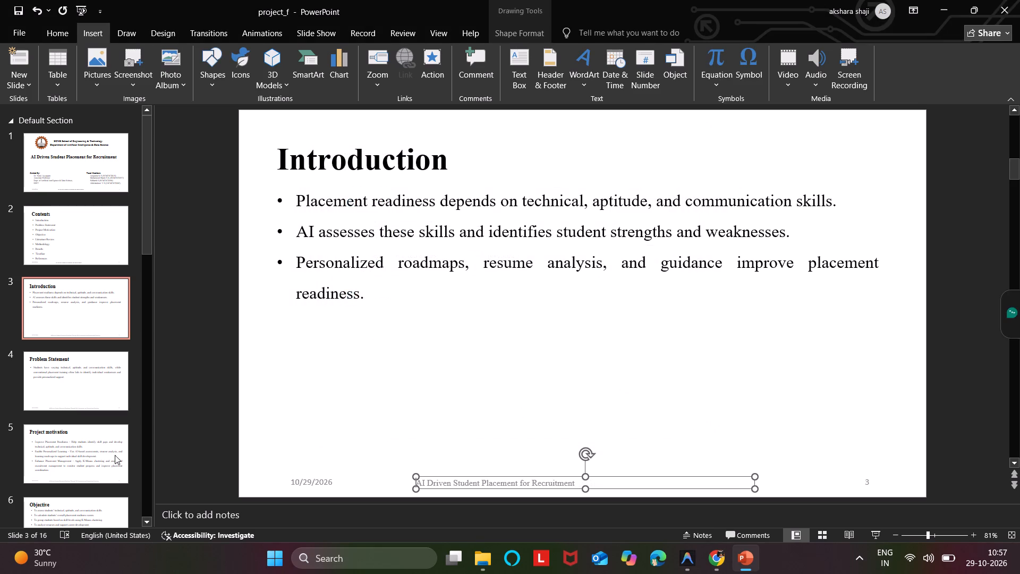
# Remove the bold formatting from the entire footer text on the Contents slide.
pyautogui.click(58, 290)
pyautogui.click(62, 240)
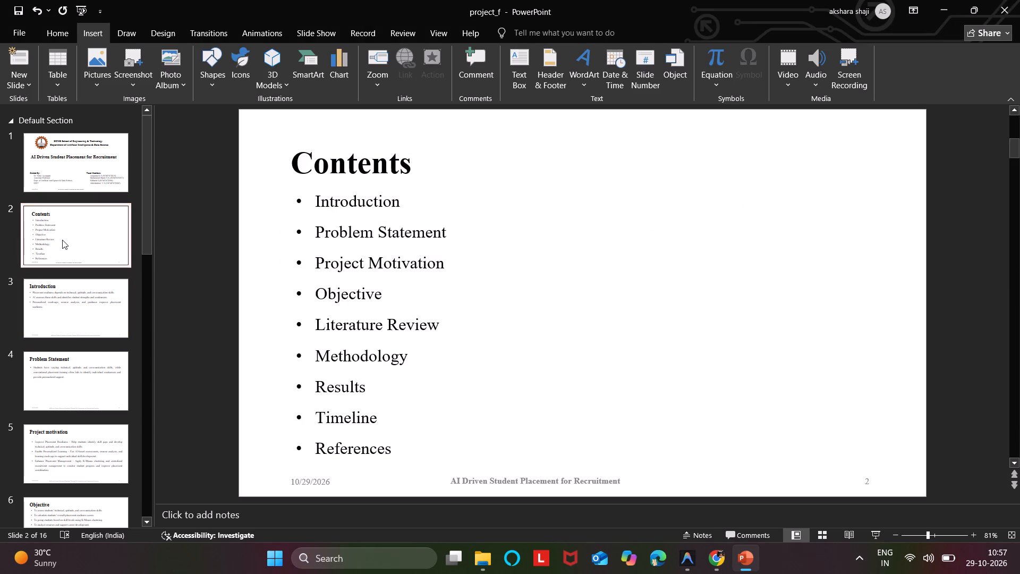
pyautogui.click(489, 479)
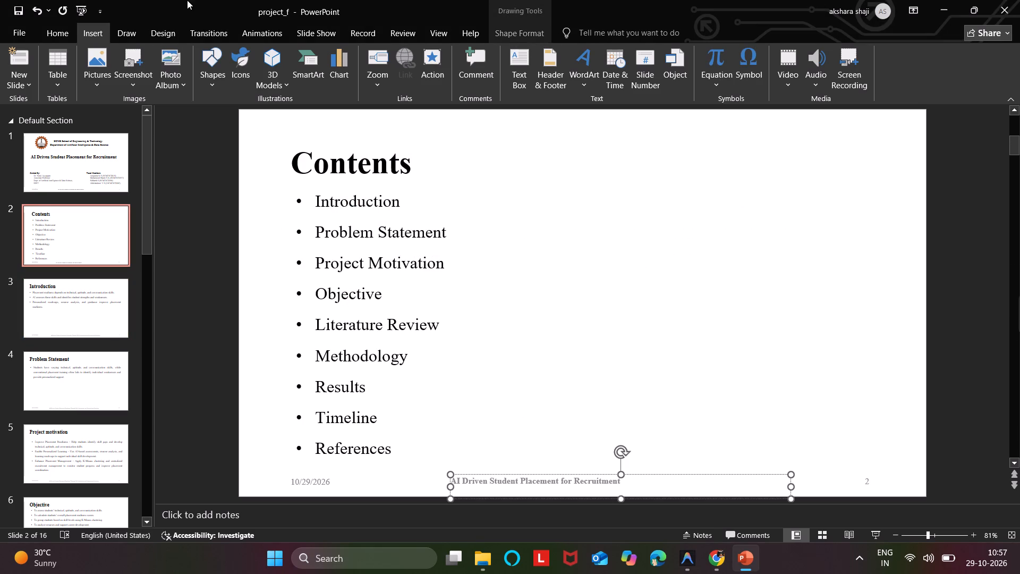
pyautogui.click(59, 33)
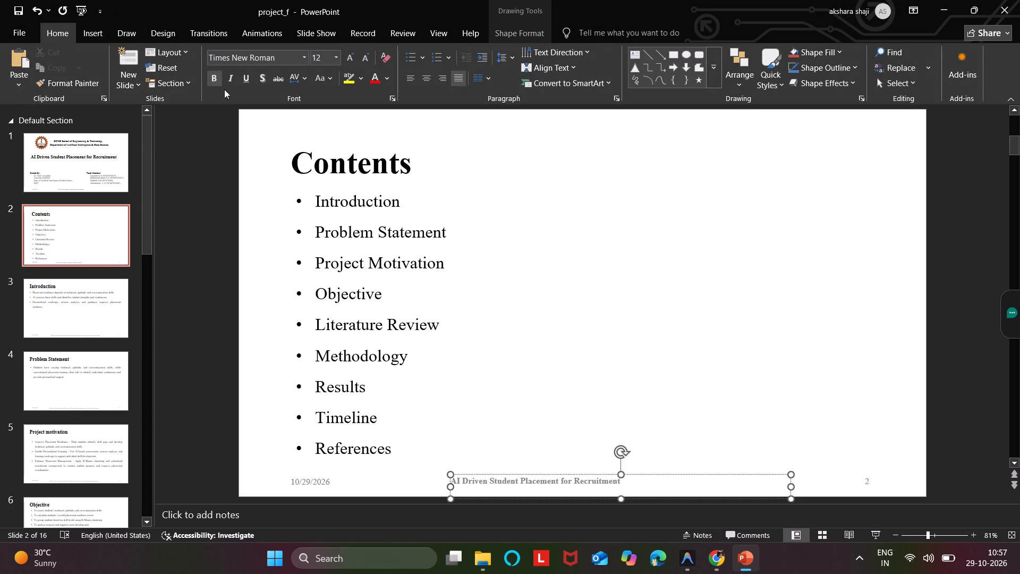
pyautogui.click(216, 79)
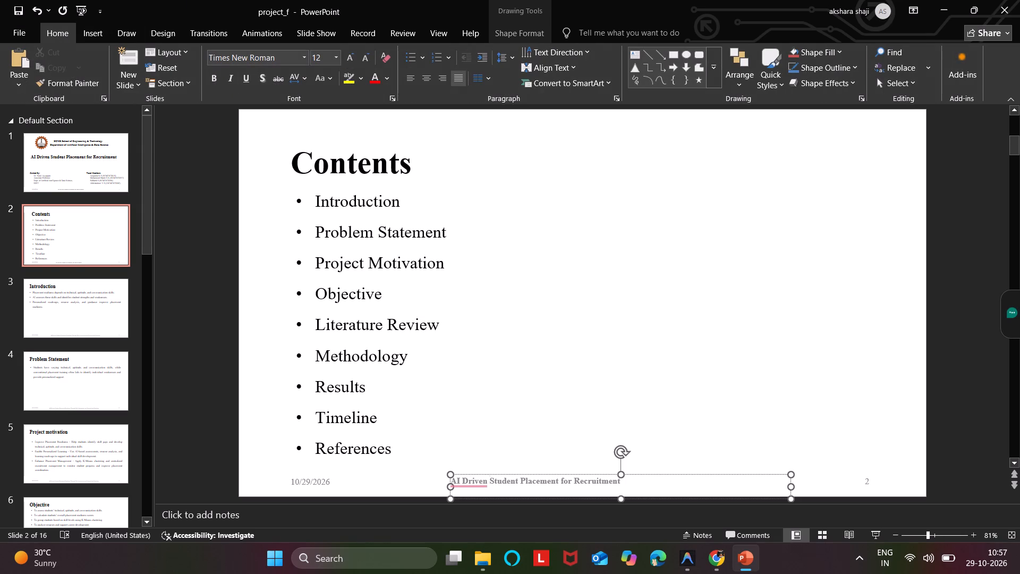
pyautogui.click(486, 485)
pyautogui.hotkey('ctrl', 'a')
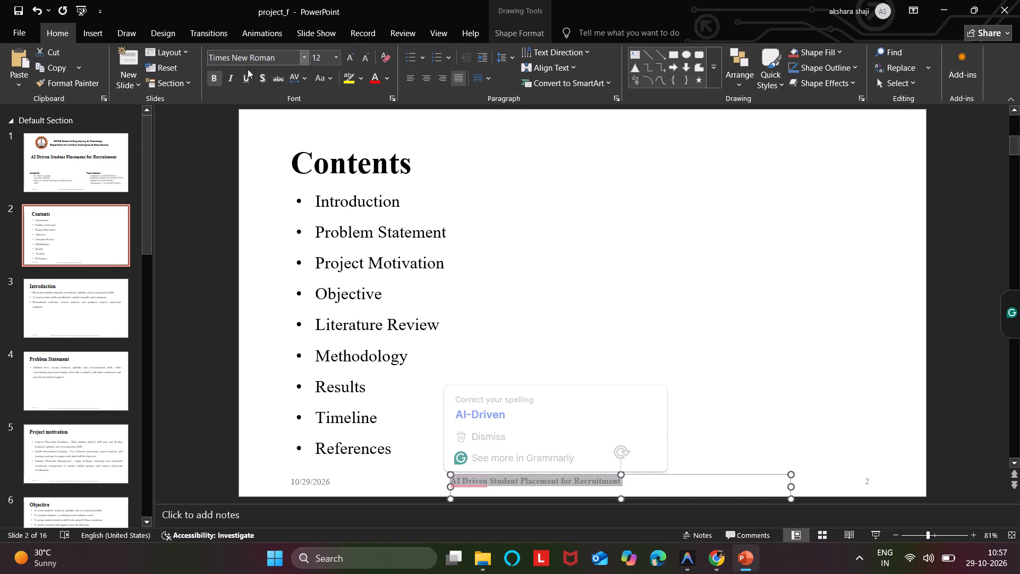
pyautogui.click(214, 79)
# Remove the bold formatting from the entire footer text on the title slide.
pyautogui.click(78, 159)
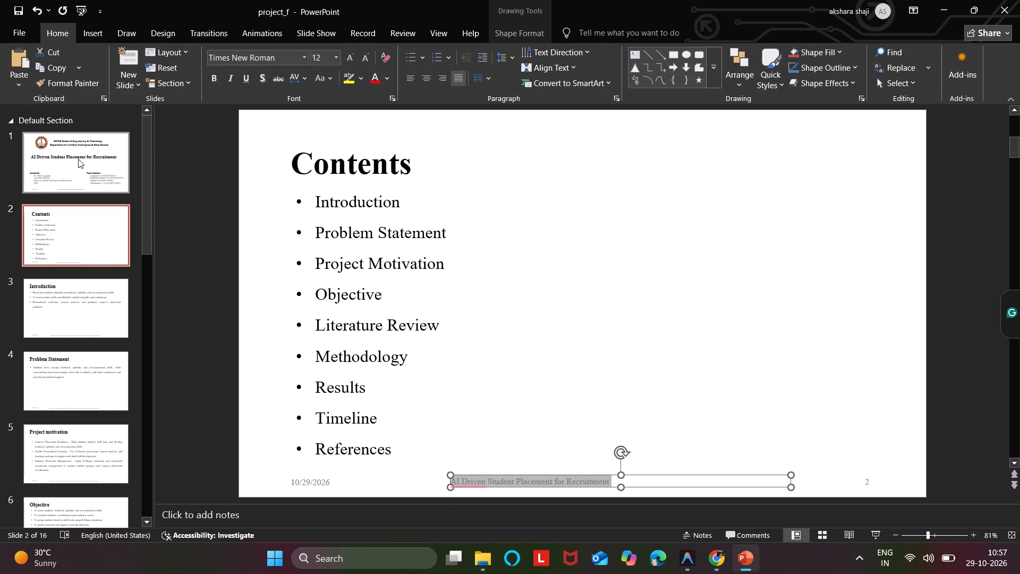
pyautogui.click(477, 480)
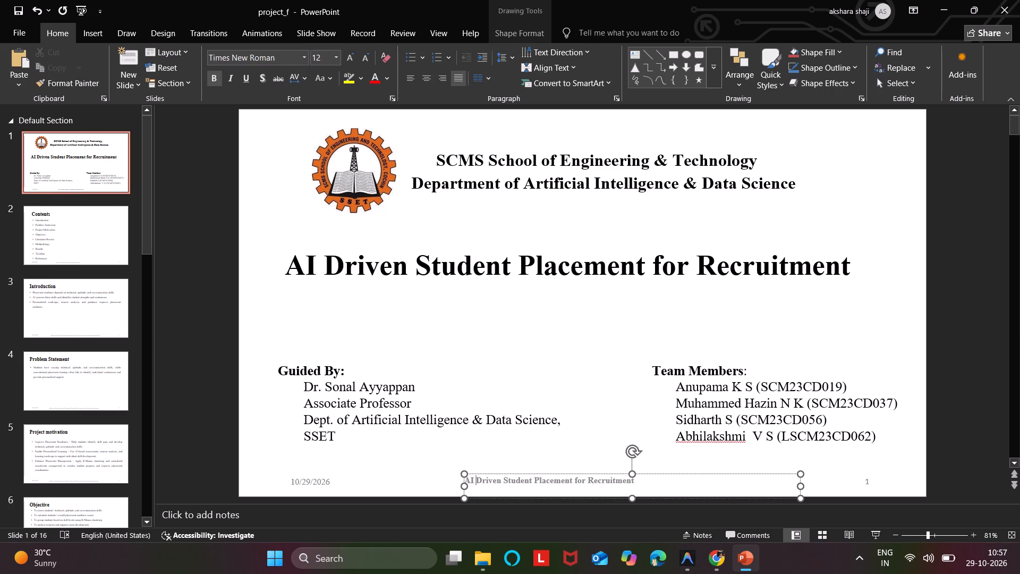
pyautogui.hotkey('ctrl', 'a')
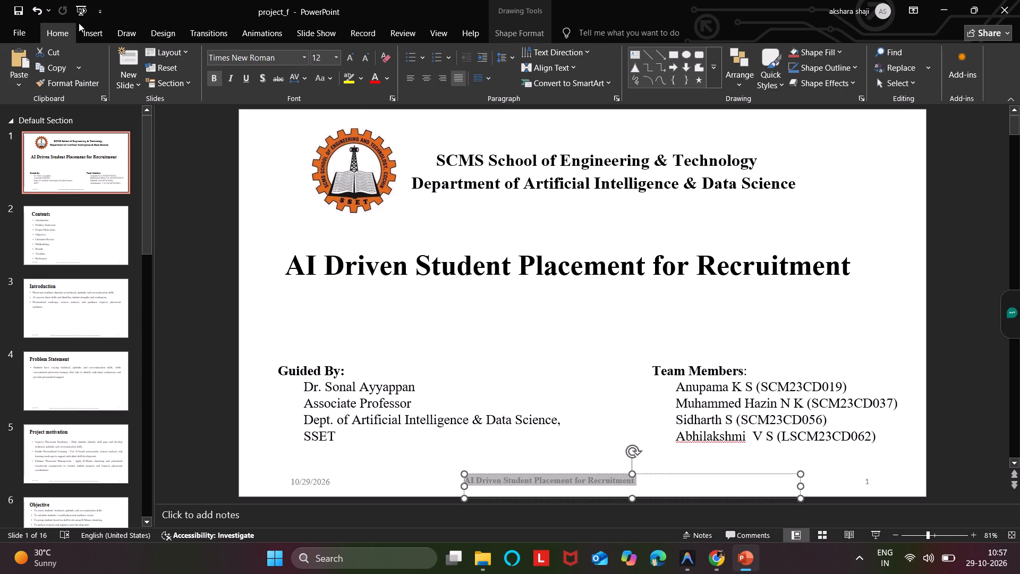
pyautogui.click(213, 84)
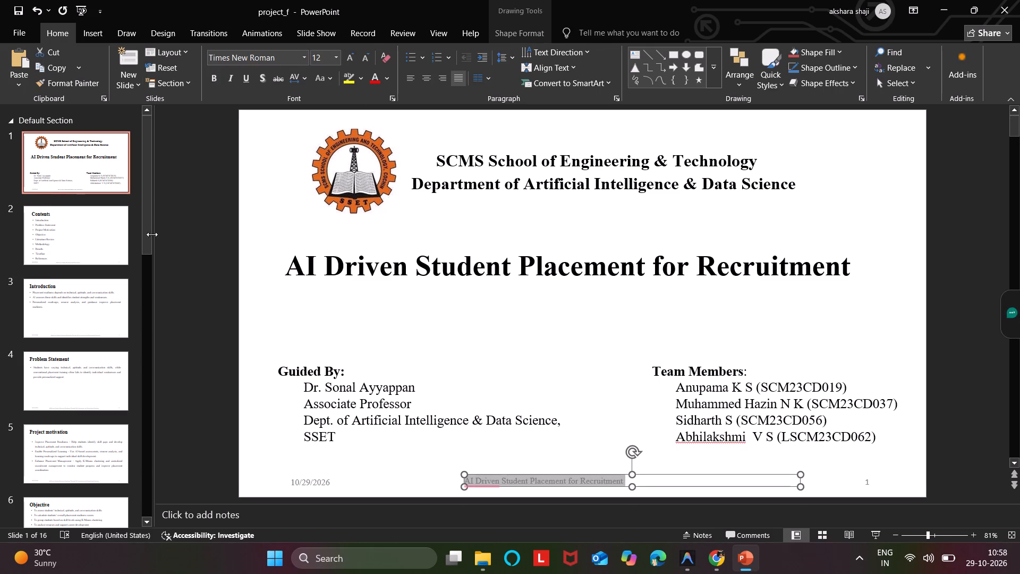
# Shift the title slide's footer box further toward the slide number.
pyautogui.click(81, 313)
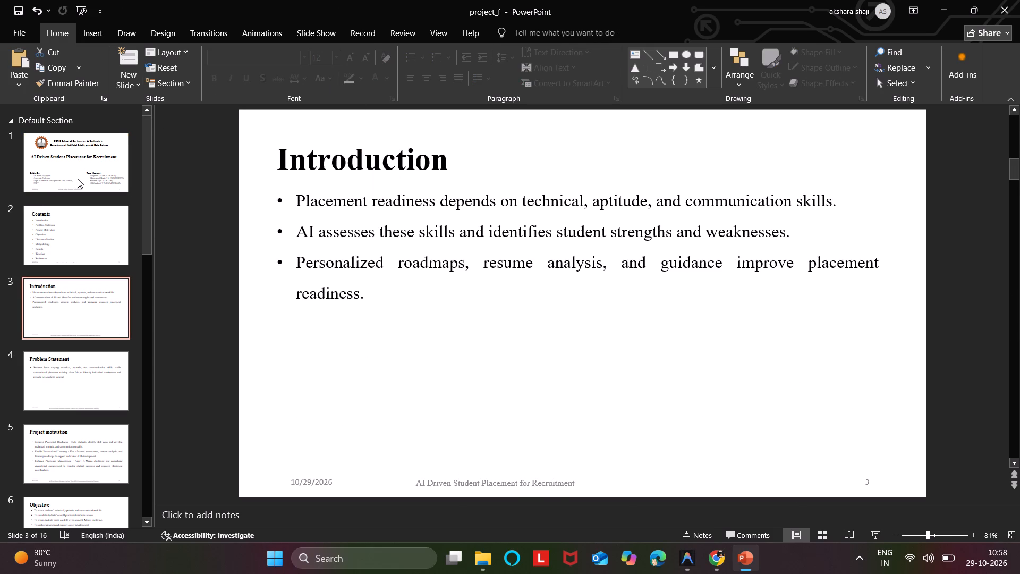
pyautogui.click(78, 179)
pyautogui.click(545, 477)
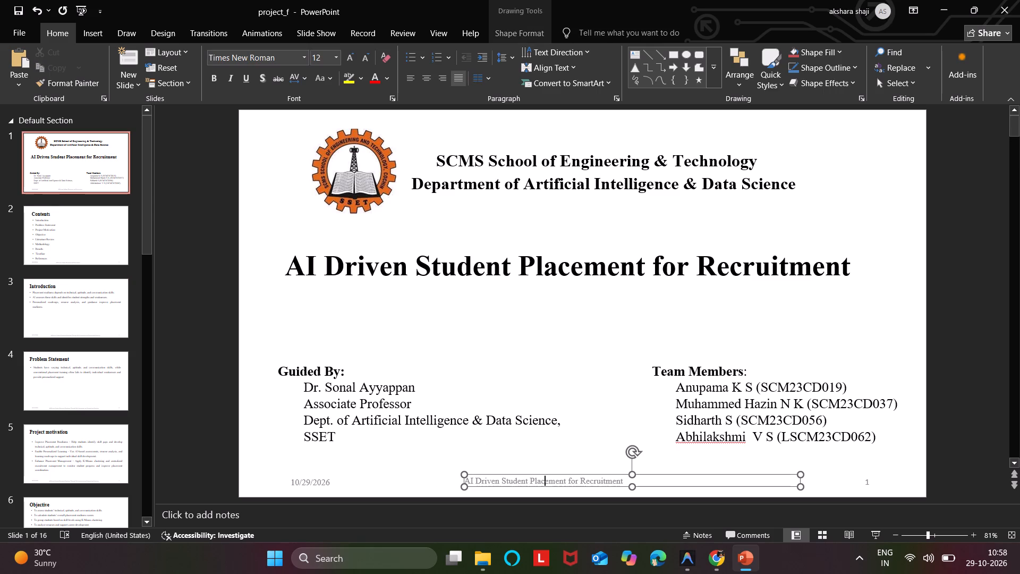
pyautogui.moveTo(566, 474); pyautogui.dragTo(598, 478)
# Move the Contents slide's footer box toward the slide number and slightly lower, so its text sits near the slide's centre.
pyautogui.click(51, 240)
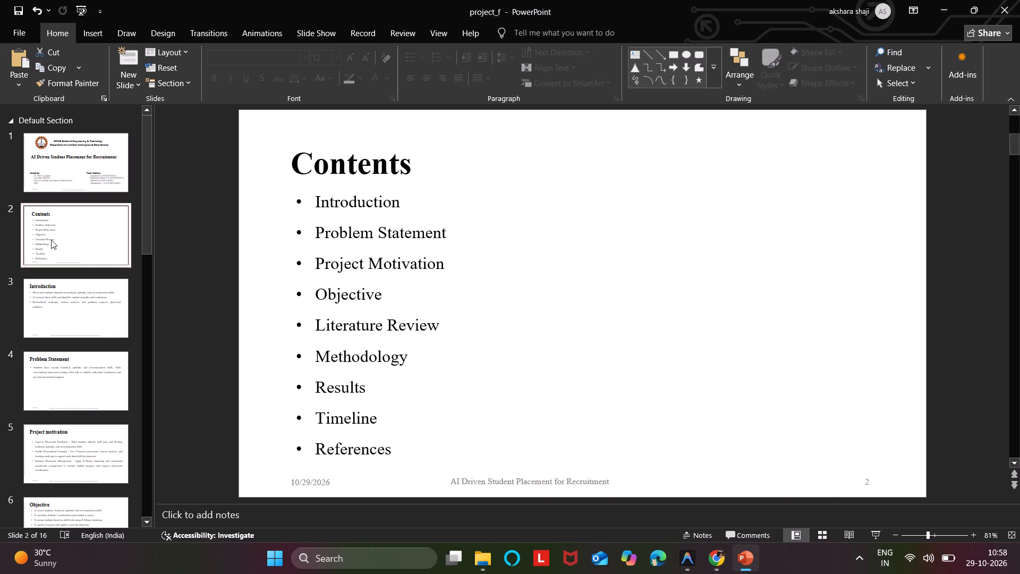
pyautogui.click(538, 484)
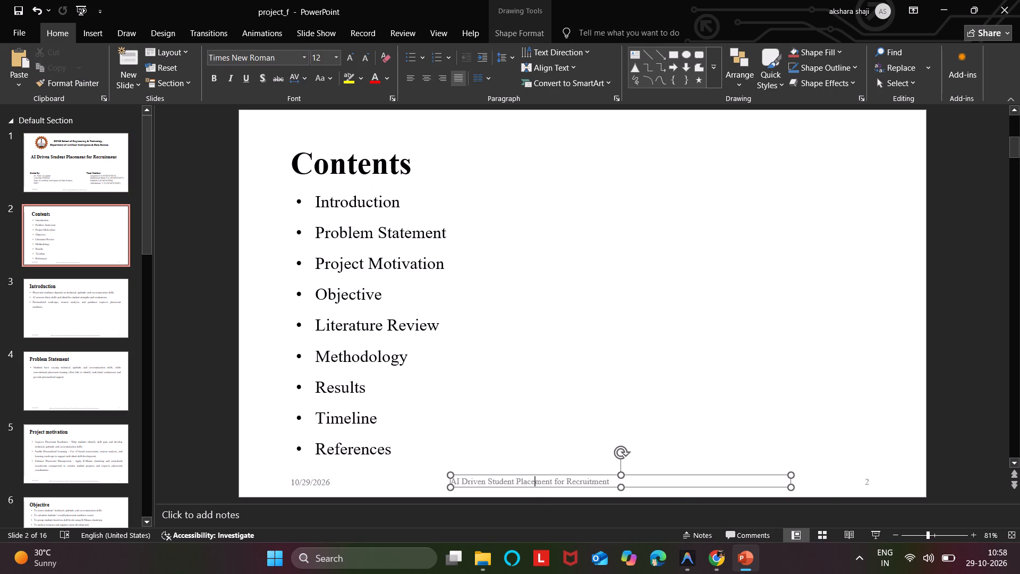
pyautogui.moveTo(542, 472); pyautogui.dragTo(581, 472)
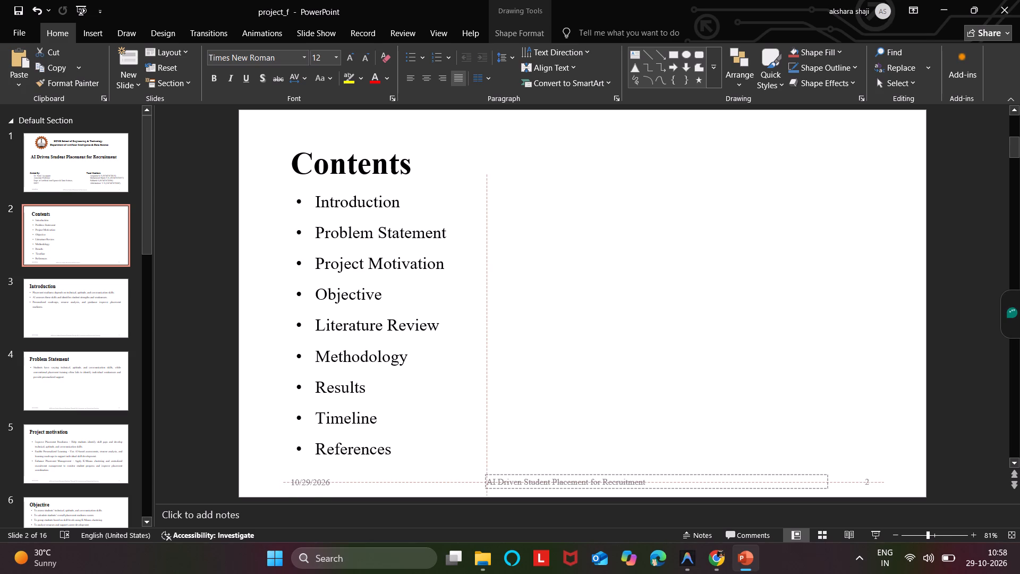
pyautogui.moveTo(581, 472); pyautogui.dragTo(586, 476)
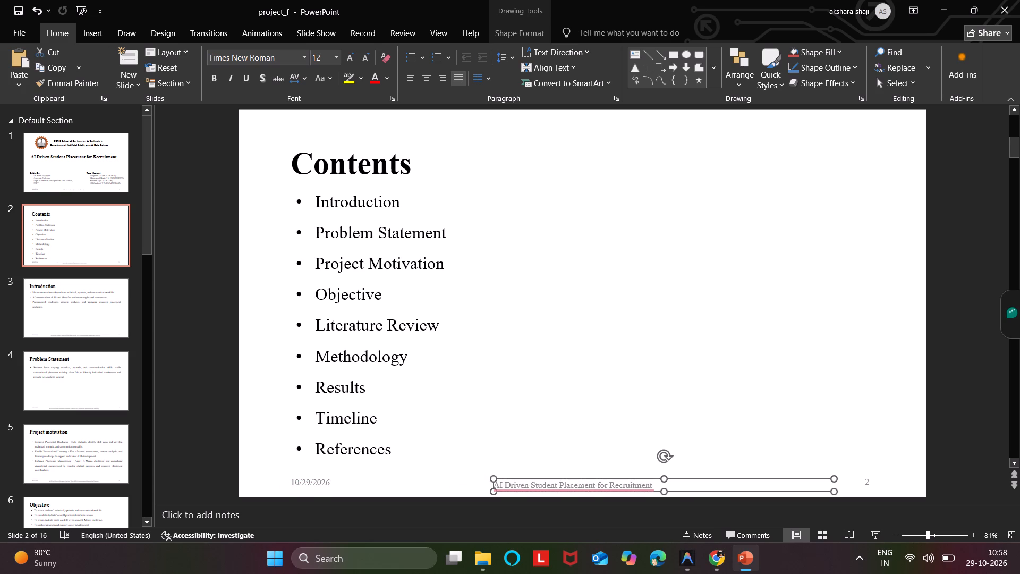
# Move the Introduction slide's footer box toward the slide number so its text sits near the slide's horizontal centre.
pyautogui.click(61, 320)
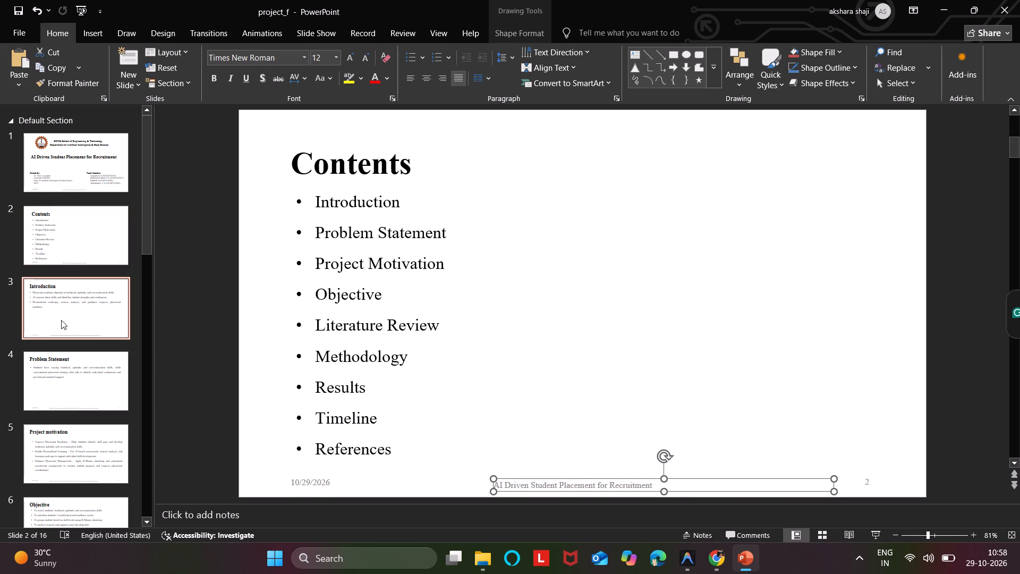
pyautogui.click(499, 487)
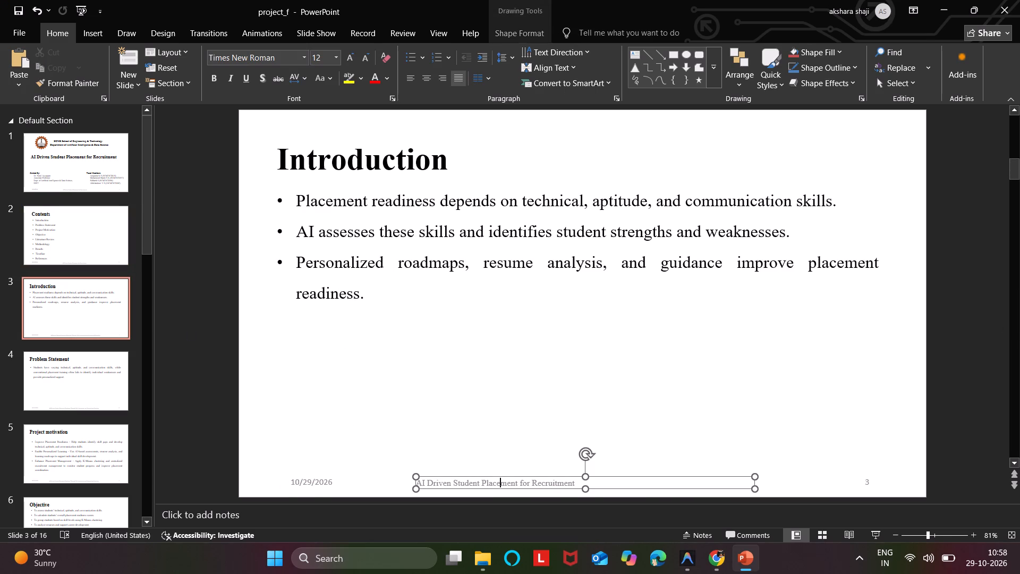
pyautogui.moveTo(504, 476); pyautogui.dragTo(584, 476)
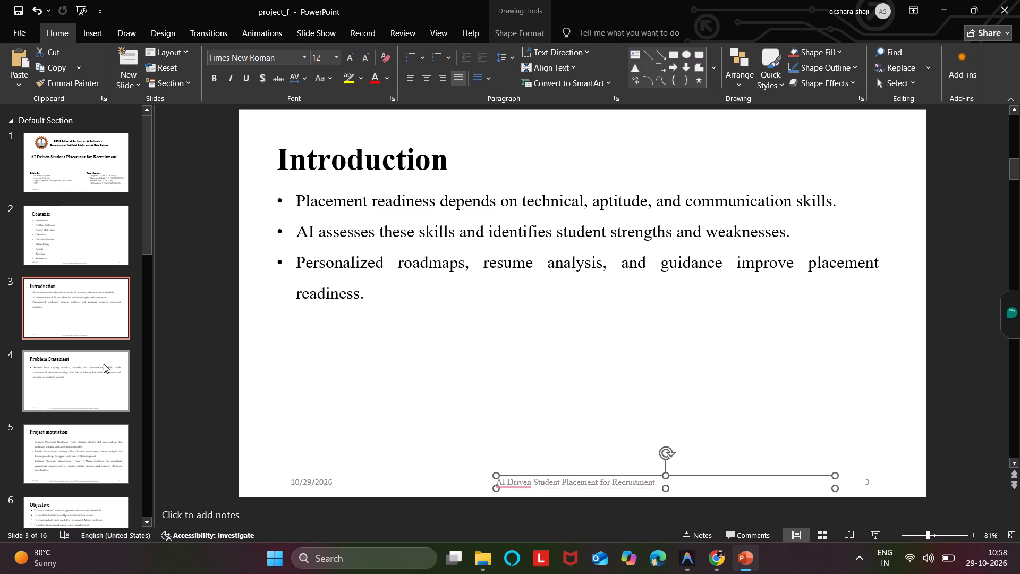
# Move the Problem Statement slide's footer box toward the slide number to bring its text near the slide's horizontal centre.
pyautogui.scroll(-5, 103, 364)
pyautogui.click(86, 253)
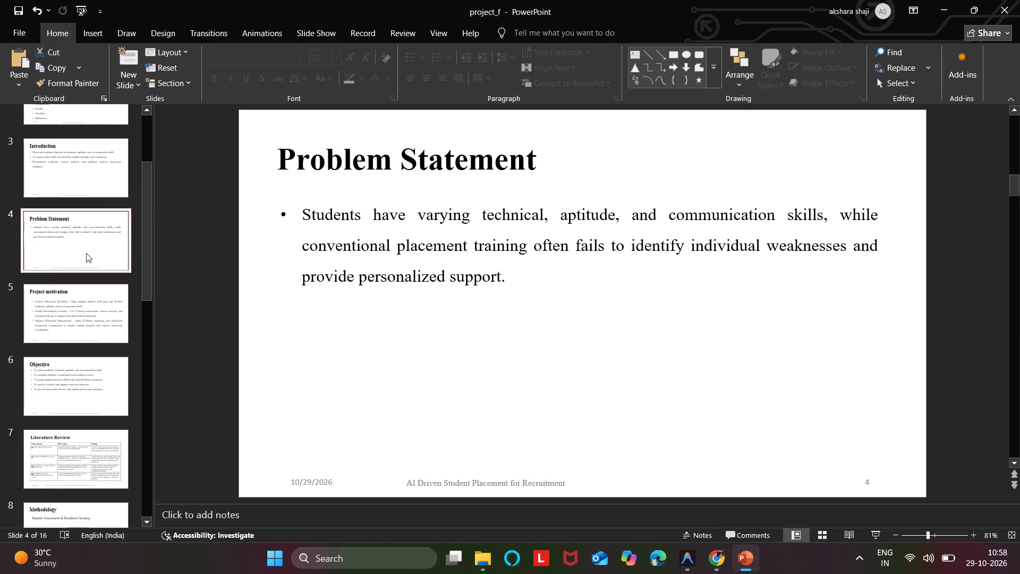
pyautogui.click(450, 480)
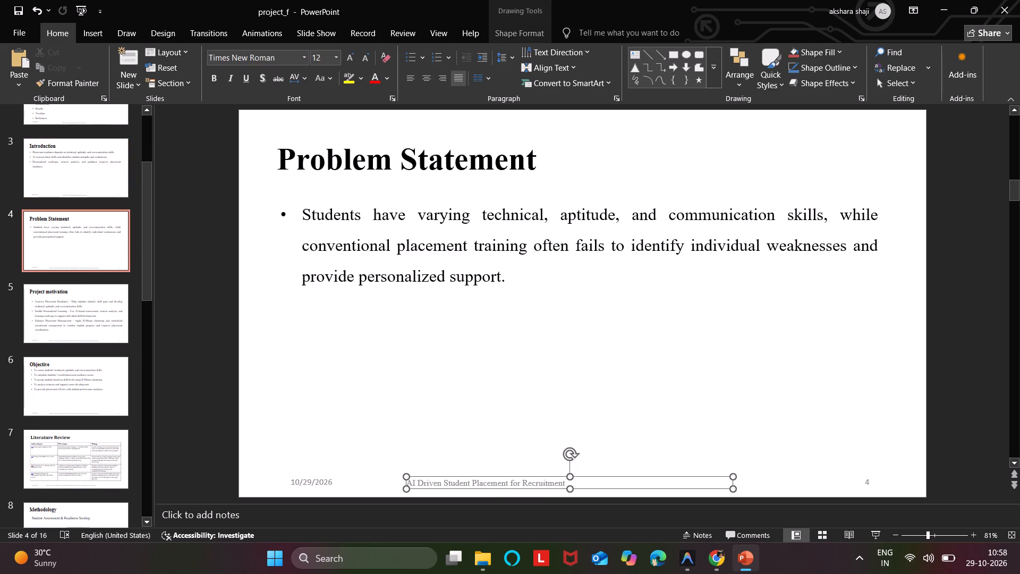
pyautogui.moveTo(466, 476); pyautogui.dragTo(563, 479)
# Move the Project motivation slide's footer box toward the slide number and slightly lower, with its text near the slide's centre.
pyautogui.click(63, 299)
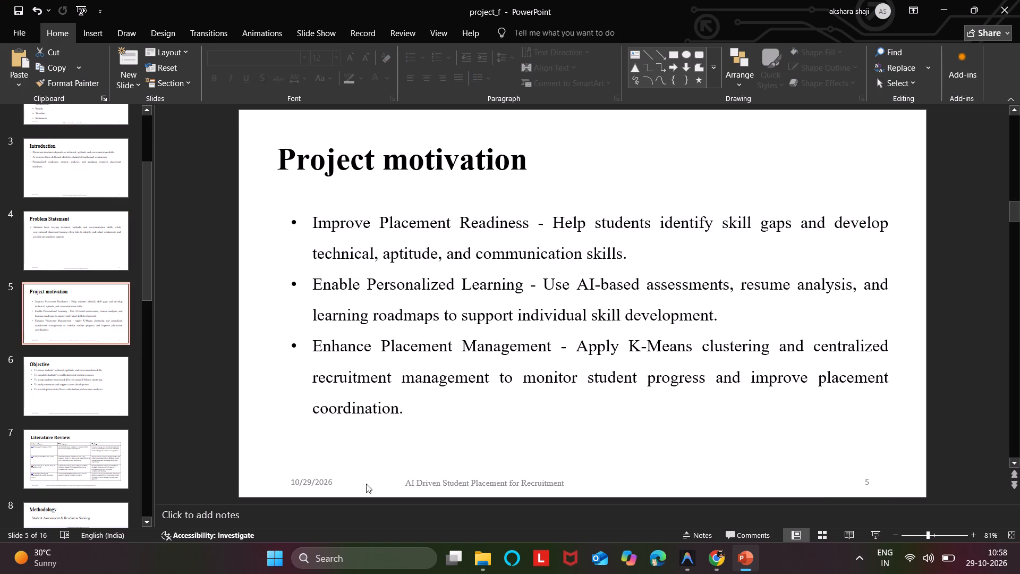
pyautogui.click(464, 480)
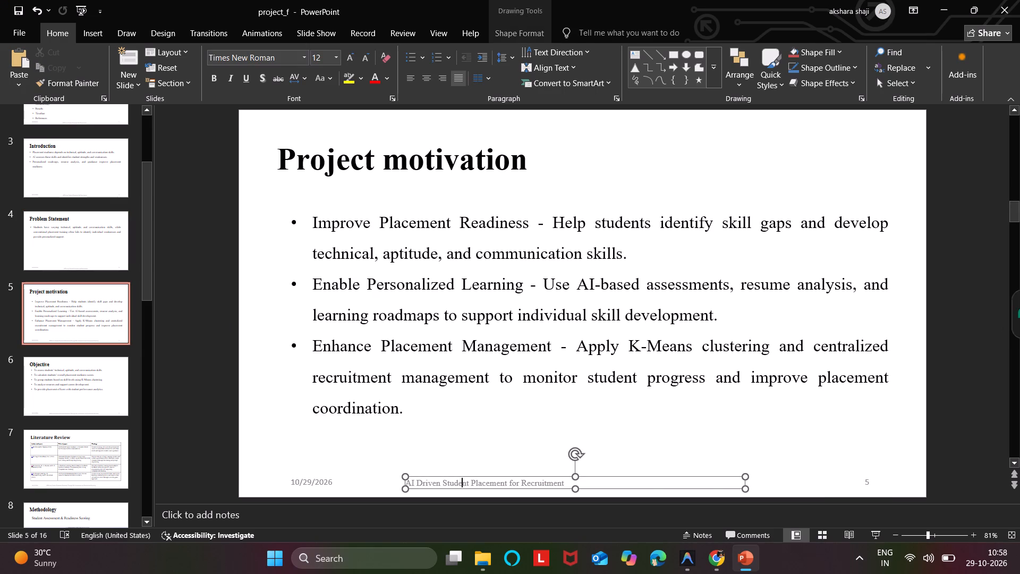
pyautogui.moveTo(474, 477); pyautogui.dragTo(557, 480)
# Move the Objective slide's footer box toward the slide number and slightly lower, with its text near the slide's centre.
pyautogui.scroll(-1, 94, 403)
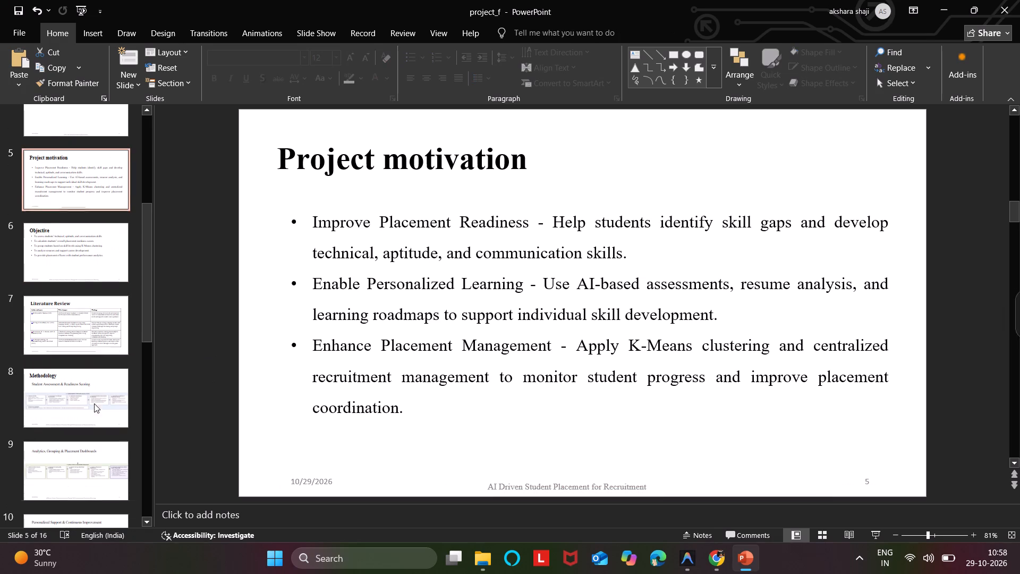
pyautogui.click(76, 264)
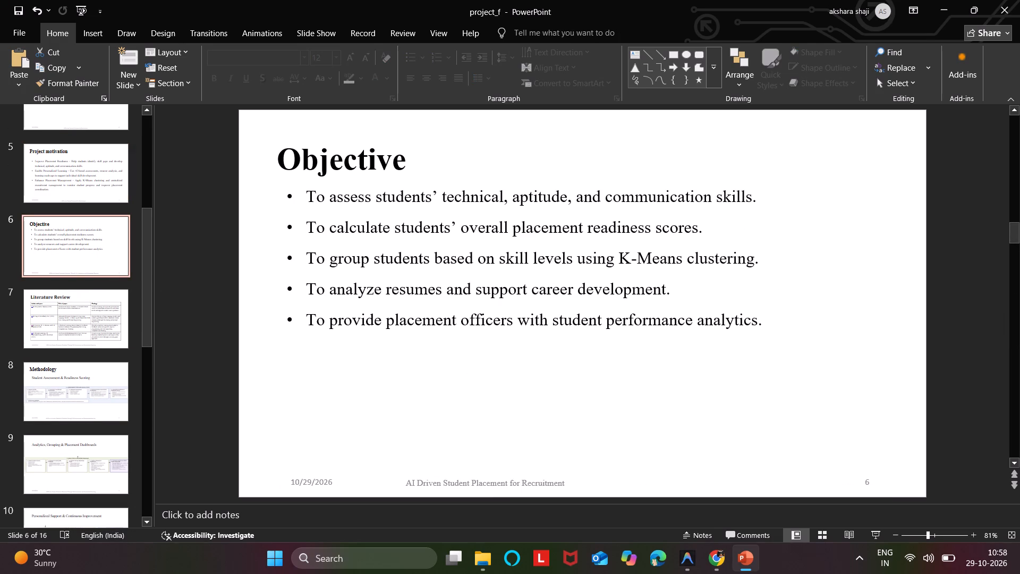
pyautogui.click(491, 485)
pyautogui.moveTo(495, 475); pyautogui.dragTo(563, 473)
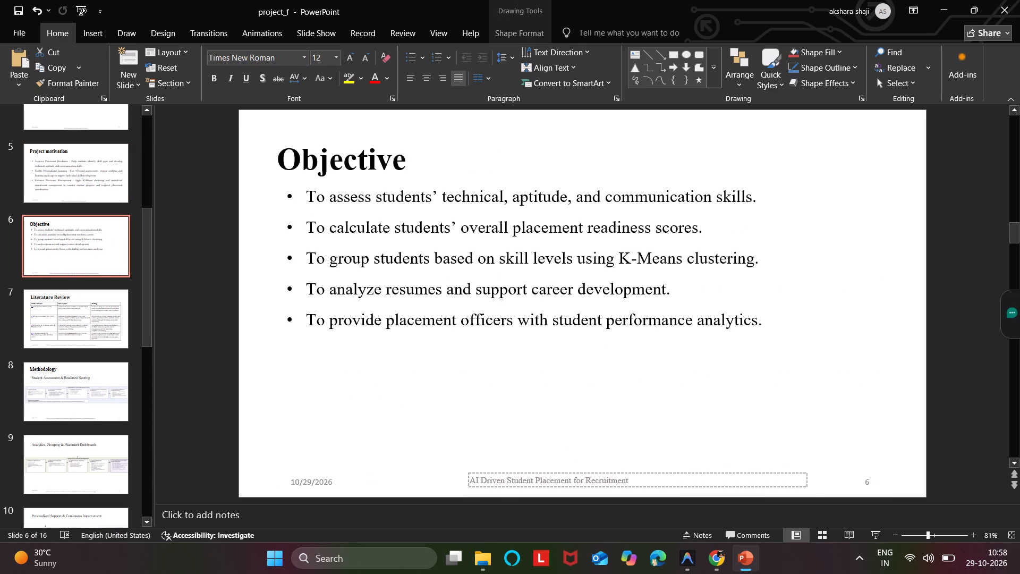
pyautogui.moveTo(563, 473); pyautogui.dragTo(567, 478)
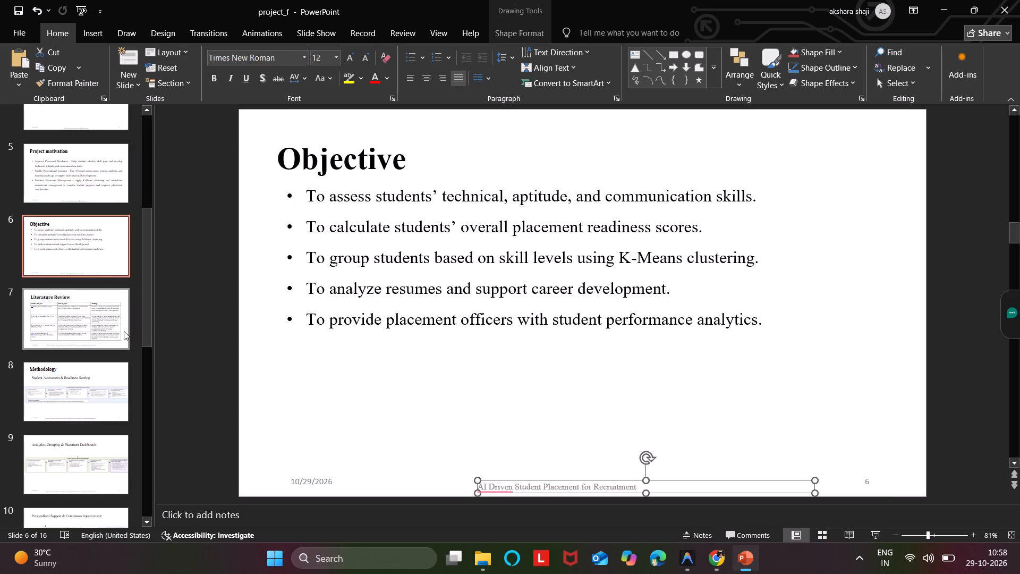
# Move the Literature Review slide's footer box toward the slide number and slightly lower, bringing its text closer to the slide's centre.
pyautogui.click(124, 331)
pyautogui.click(491, 484)
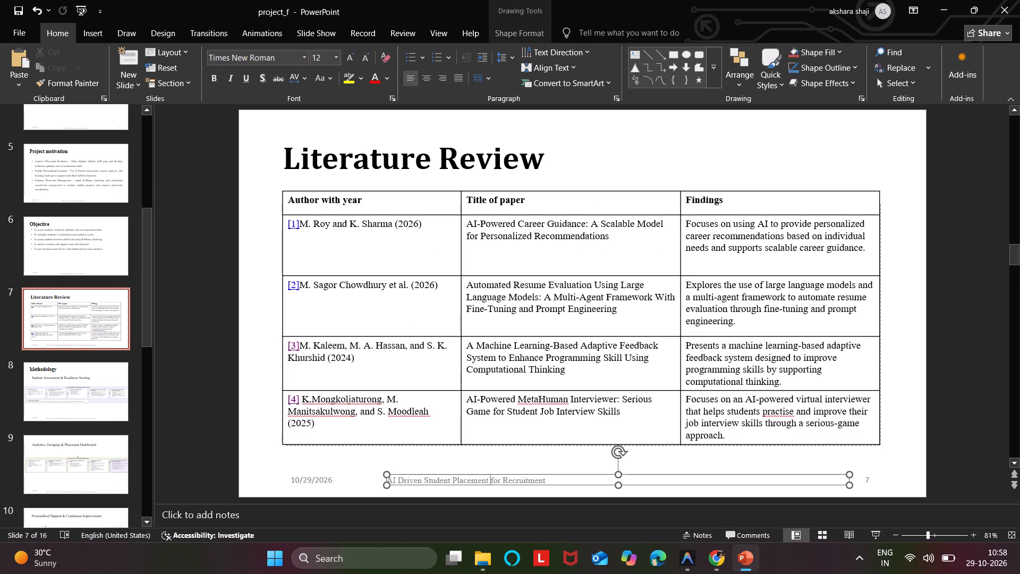
pyautogui.moveTo(494, 475); pyautogui.dragTo(569, 478)
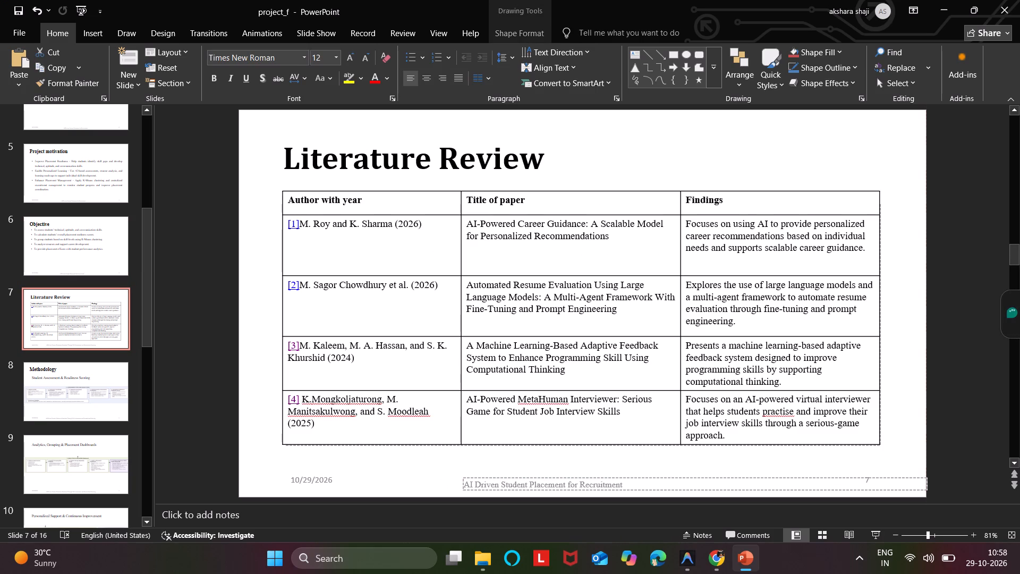
pyautogui.moveTo(569, 478); pyautogui.dragTo(571, 478)
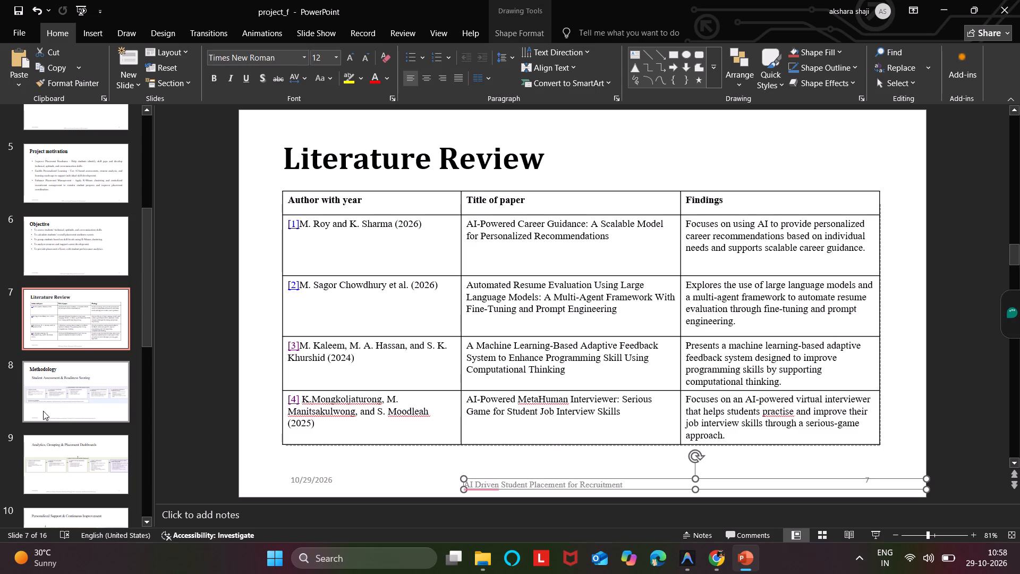
# On the Methodology slide, move the footer box, not the overlapping date box, toward the slide number so its text sits near the centre.
pyautogui.click(79, 395)
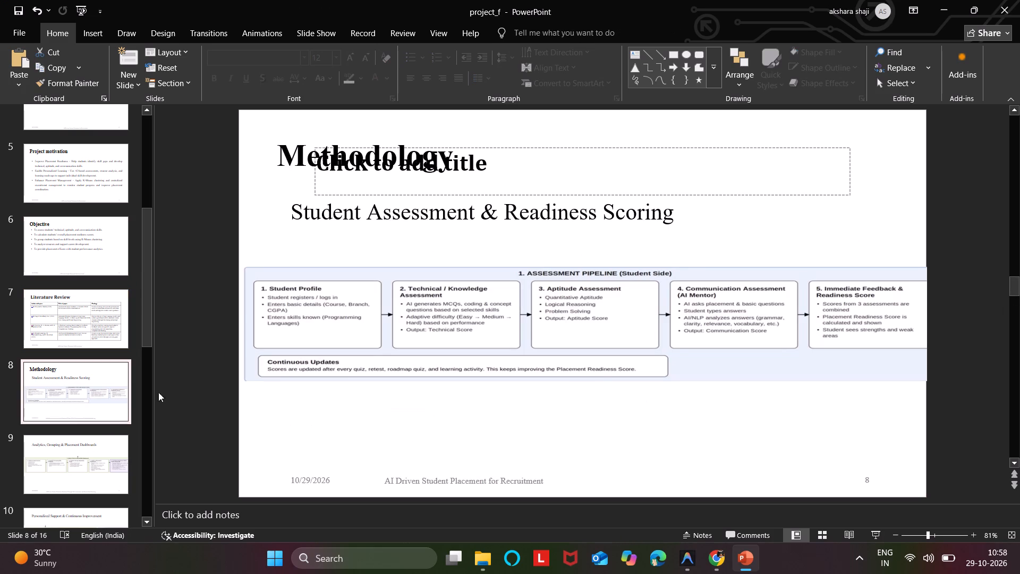
pyautogui.click(440, 488)
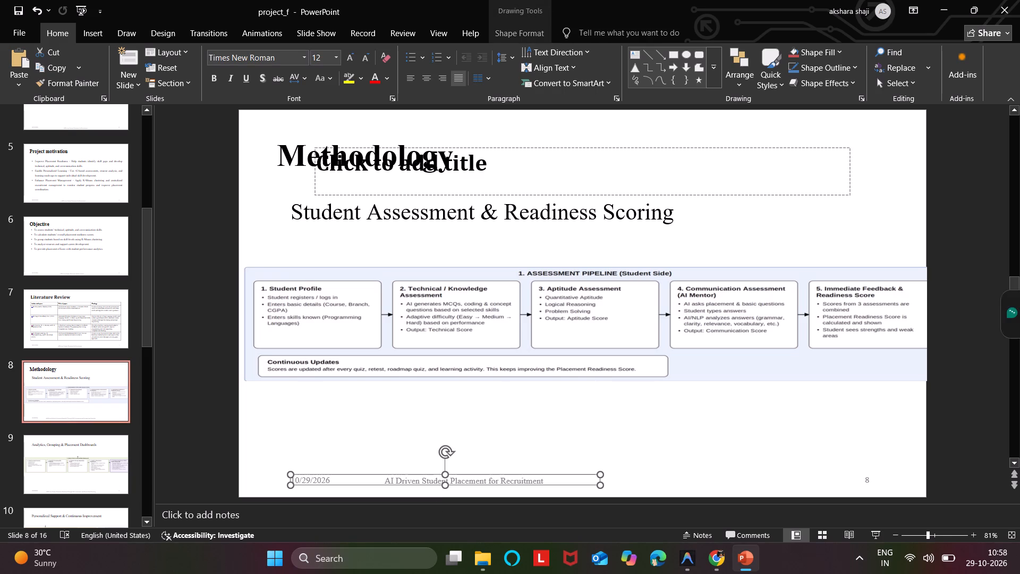
pyautogui.click(536, 483)
pyautogui.click(617, 444)
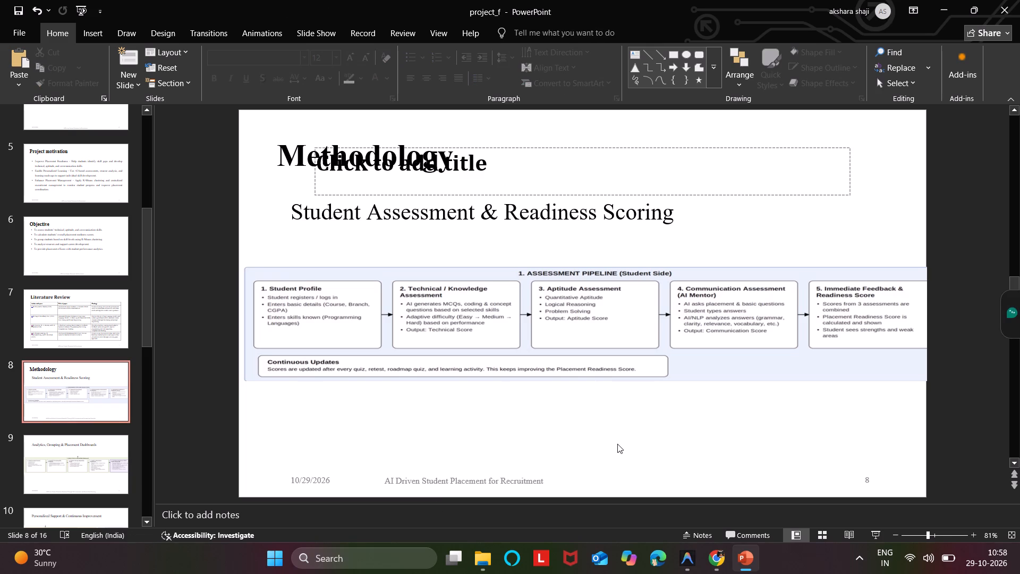
pyautogui.click(521, 486)
pyautogui.click(584, 439)
pyautogui.click(510, 484)
pyautogui.moveTo(515, 475); pyautogui.dragTo(618, 478)
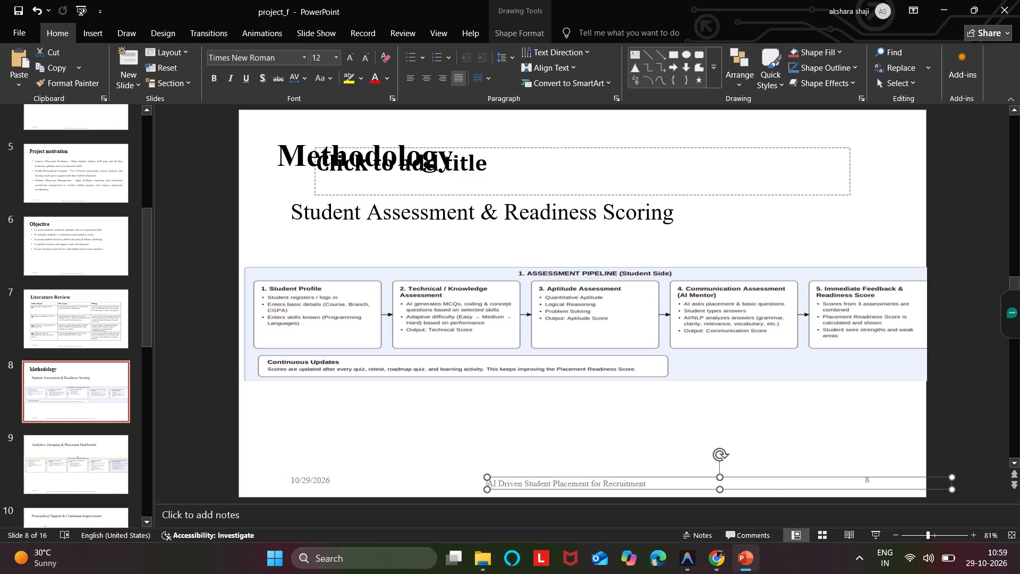
# Move the footer box on the Analytics, Grouping & Placement Dashboards slide toward the slide number, bringing its text near the centre.
pyautogui.scroll(-1, 81, 395)
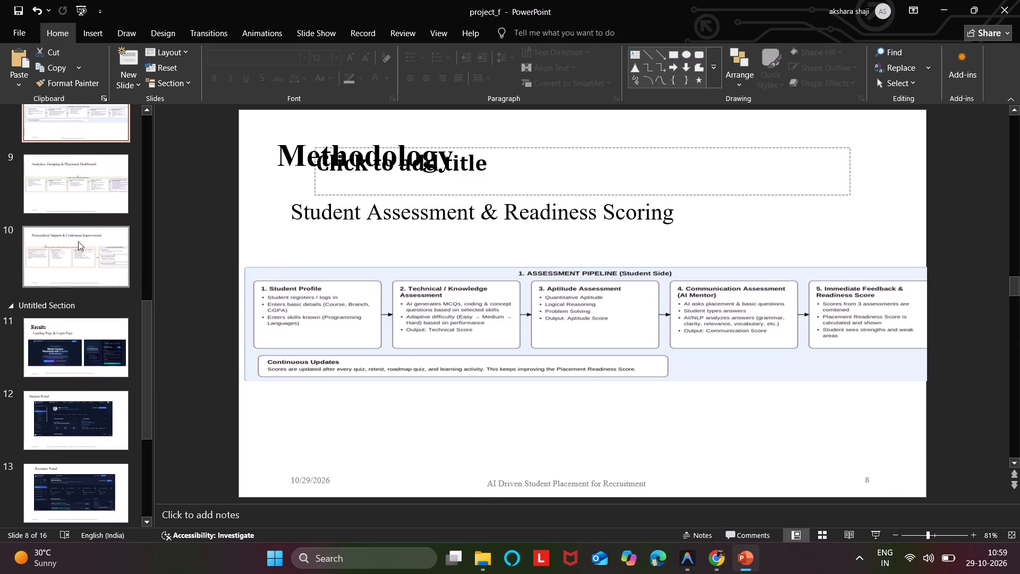
pyautogui.click(69, 197)
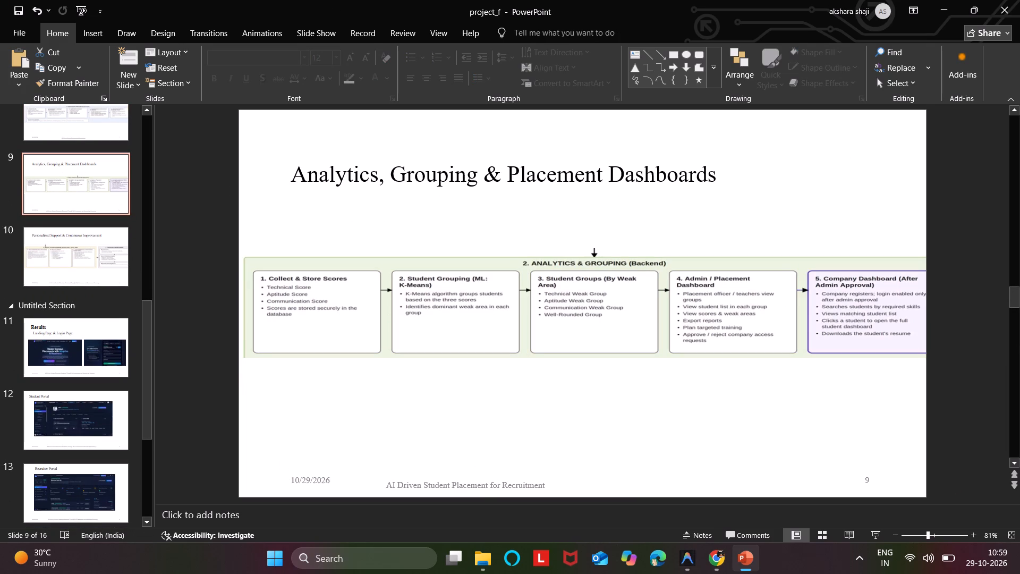
pyautogui.click(522, 480)
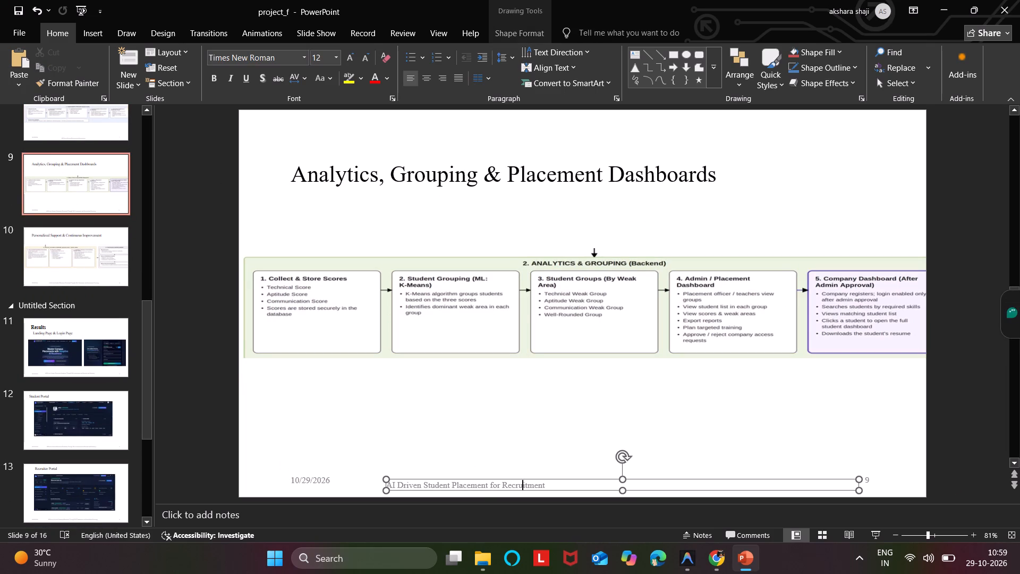
pyautogui.moveTo(524, 479); pyautogui.dragTo(610, 477)
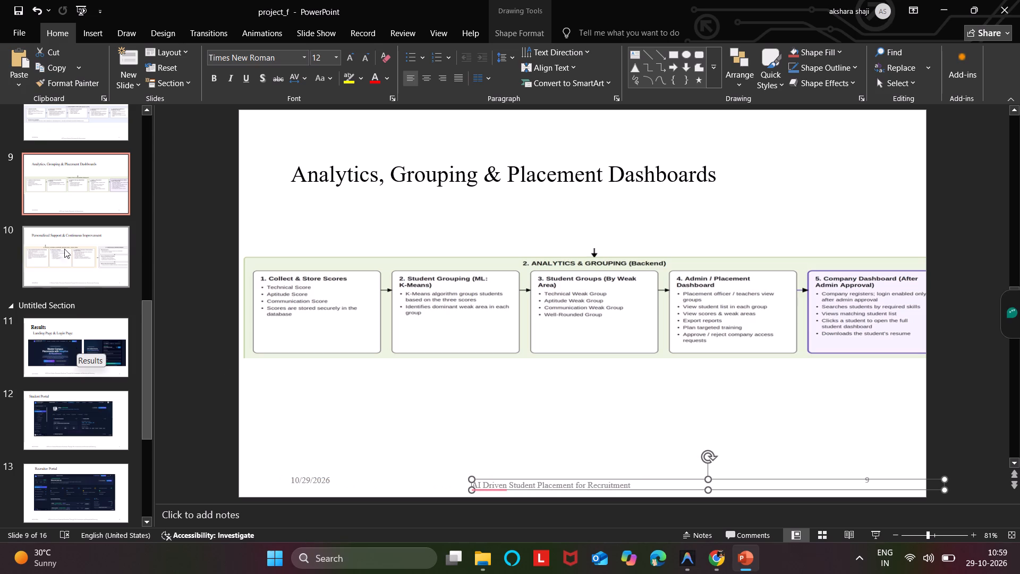
# On the Personalized Support & Continuous Improvement slide, move the footer box toward the slide number and slightly lower, with its text near the centre.
pyautogui.click(64, 238)
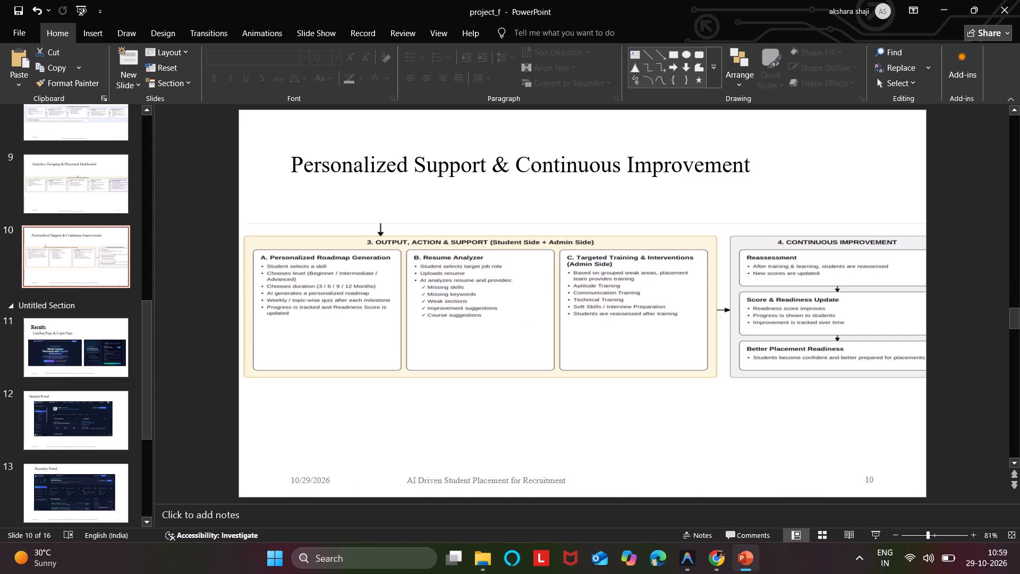
pyautogui.click(516, 472)
pyautogui.click(569, 481)
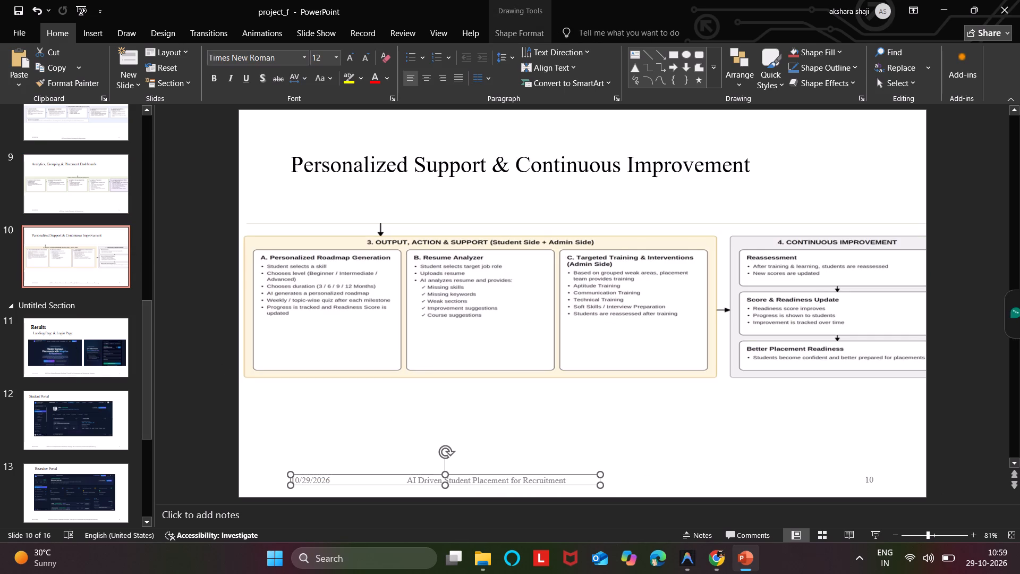
pyautogui.click(574, 374)
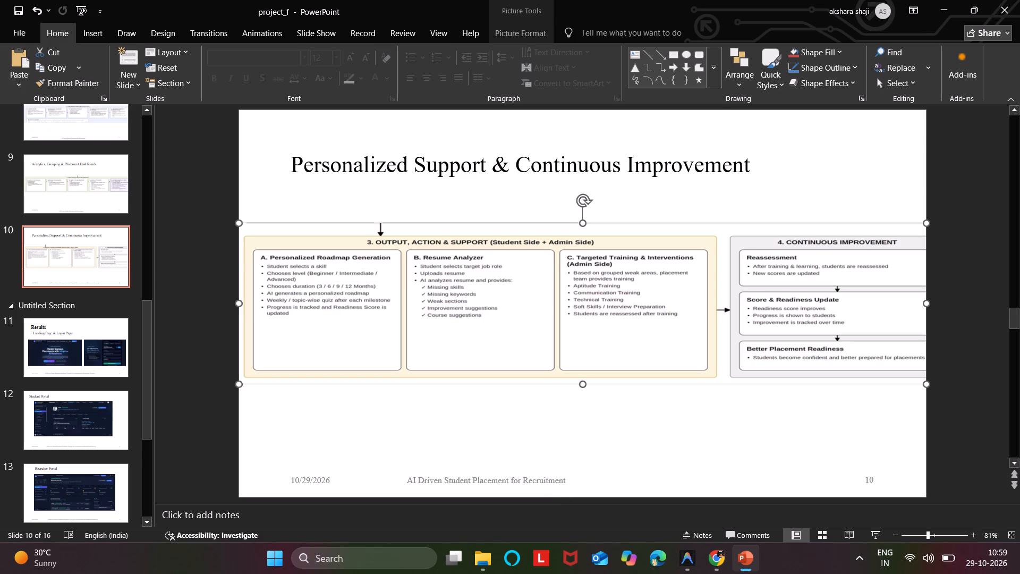
pyautogui.click(558, 482)
pyautogui.moveTo(558, 475); pyautogui.dragTo(628, 480)
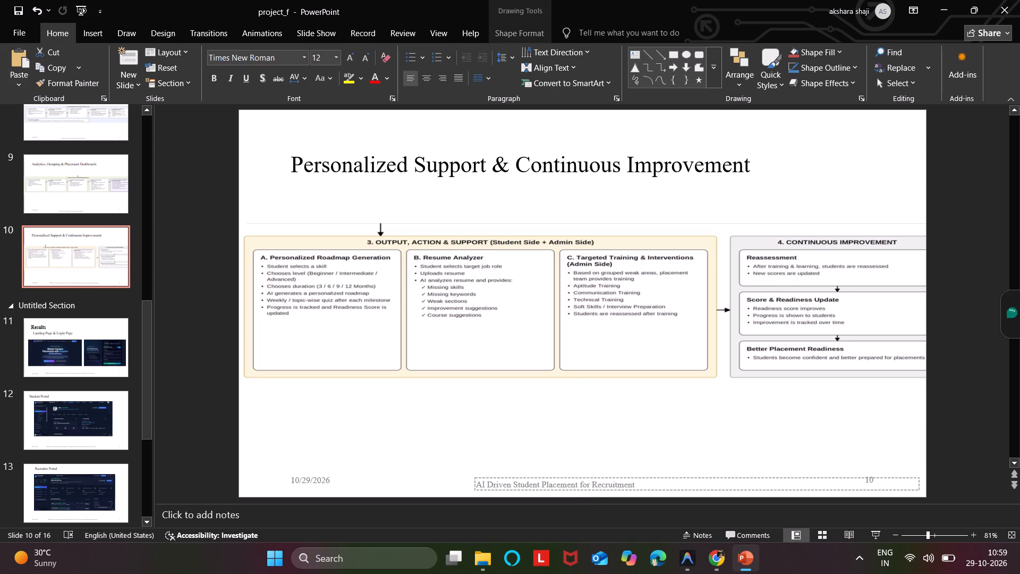
pyautogui.moveTo(628, 480); pyautogui.dragTo(624, 480)
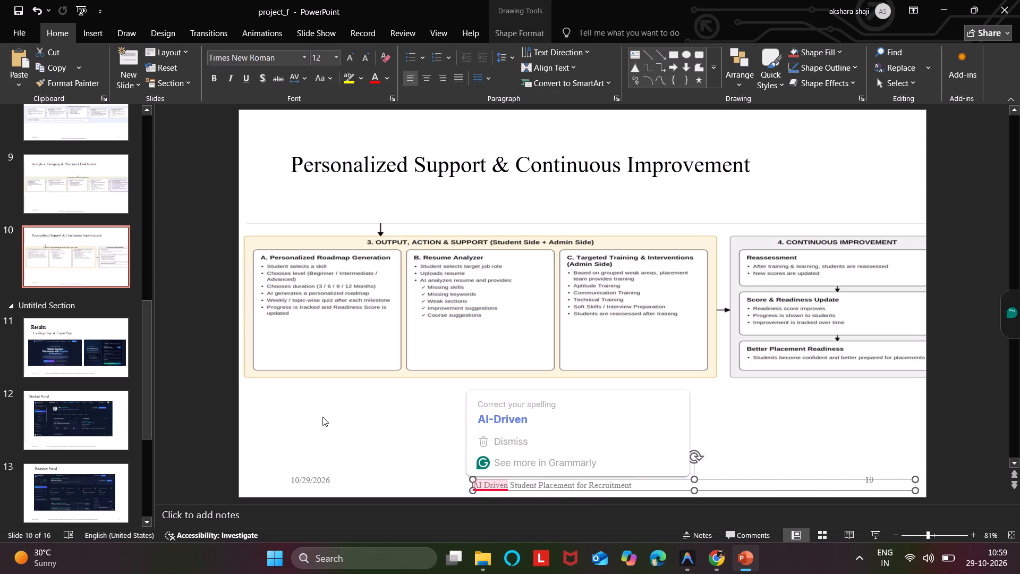
# On the Results slide with the landing and login pages, move the footer box toward the slide number and slightly lower, its text near the centre.
pyautogui.scroll(-1, 67, 369)
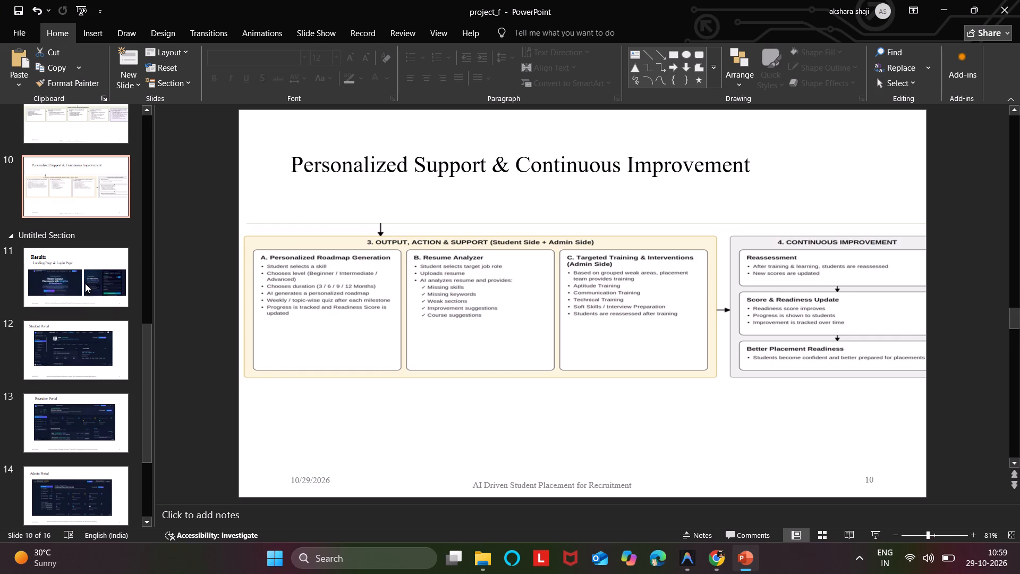
pyautogui.click(85, 283)
pyautogui.click(496, 477)
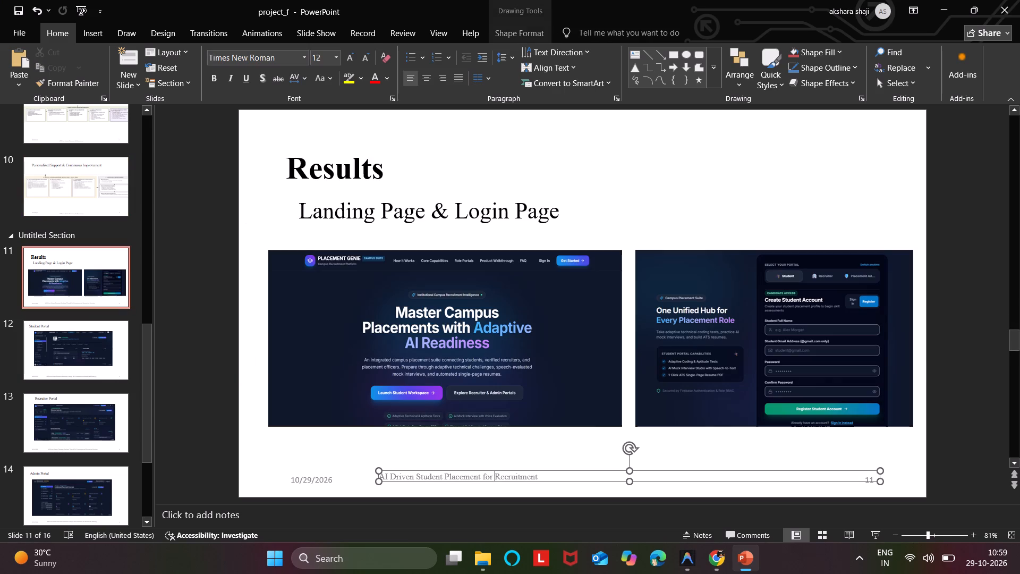
pyautogui.moveTo(498, 470); pyautogui.dragTo(605, 469)
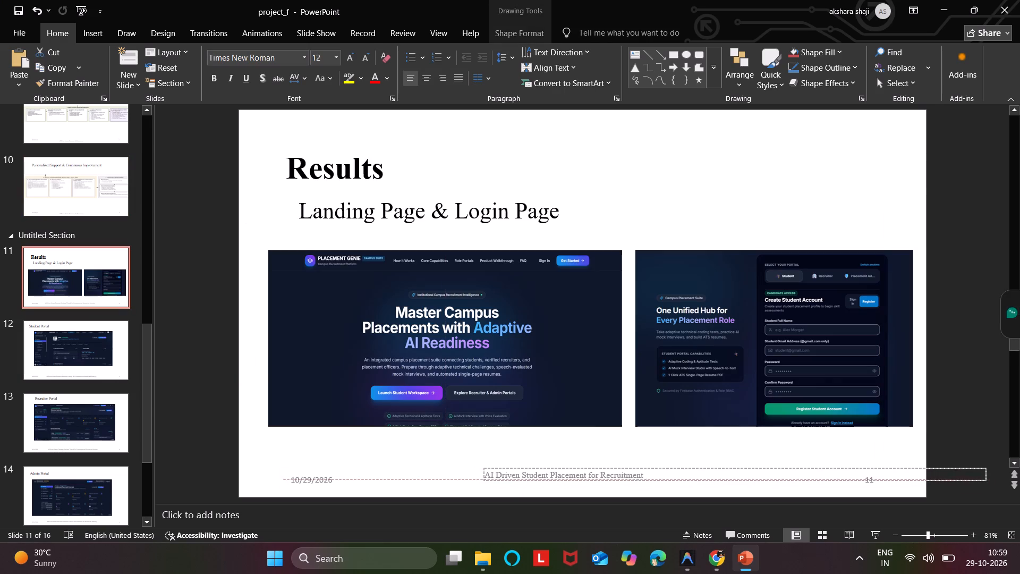
pyautogui.moveTo(605, 469); pyautogui.dragTo(611, 480)
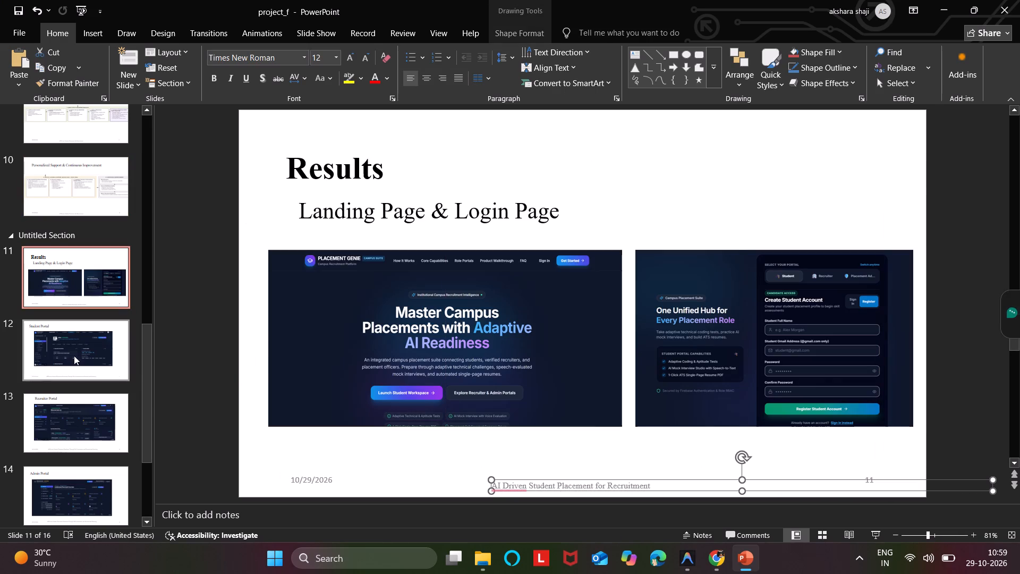
# On the Student Portal slide, move the footer box toward the slide number and slightly lower, bringing its text near the centre.
pyautogui.click(75, 357)
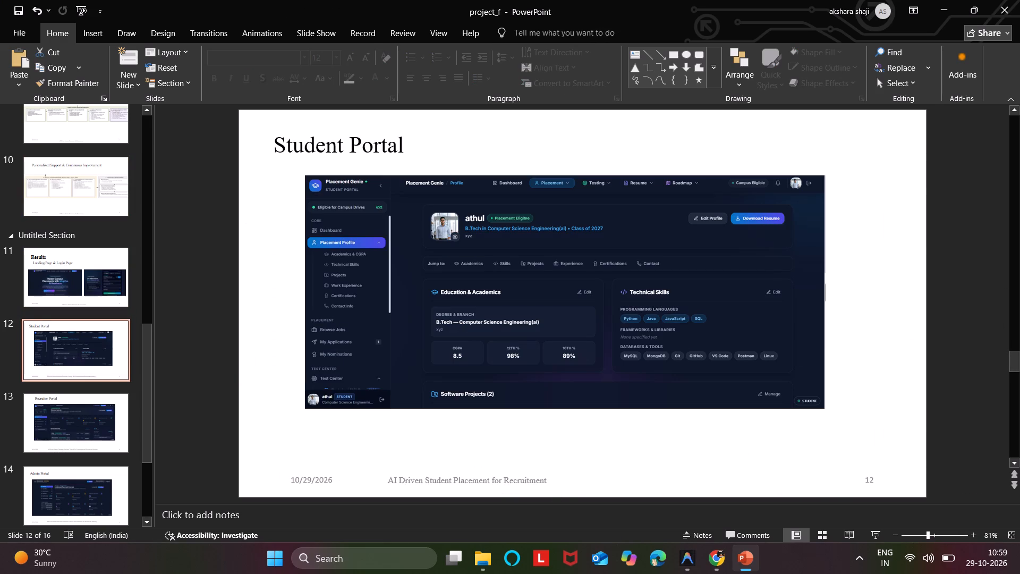
pyautogui.click(539, 479)
pyautogui.moveTo(523, 471); pyautogui.dragTo(580, 470)
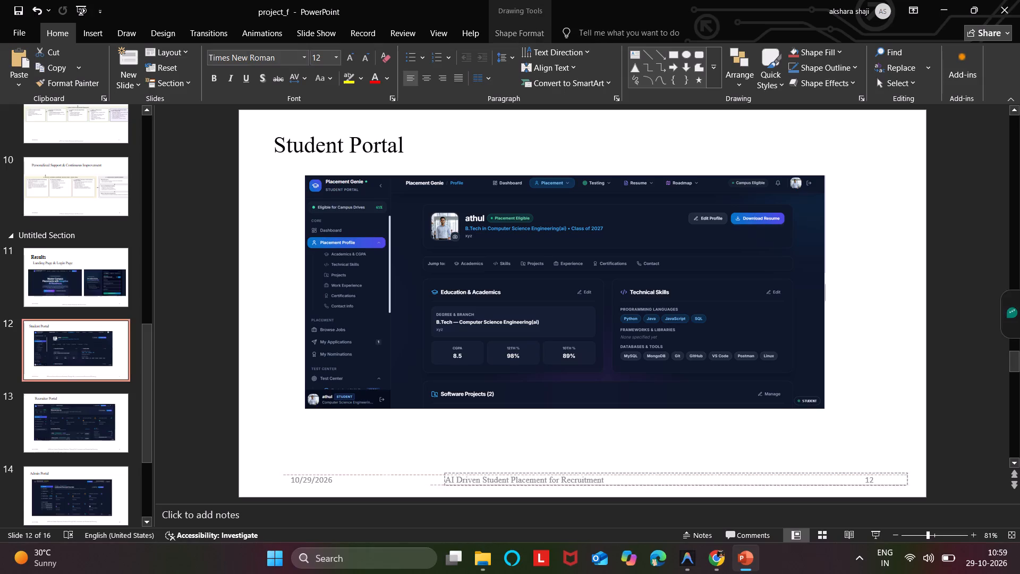
pyautogui.moveTo(580, 470); pyautogui.dragTo(622, 475)
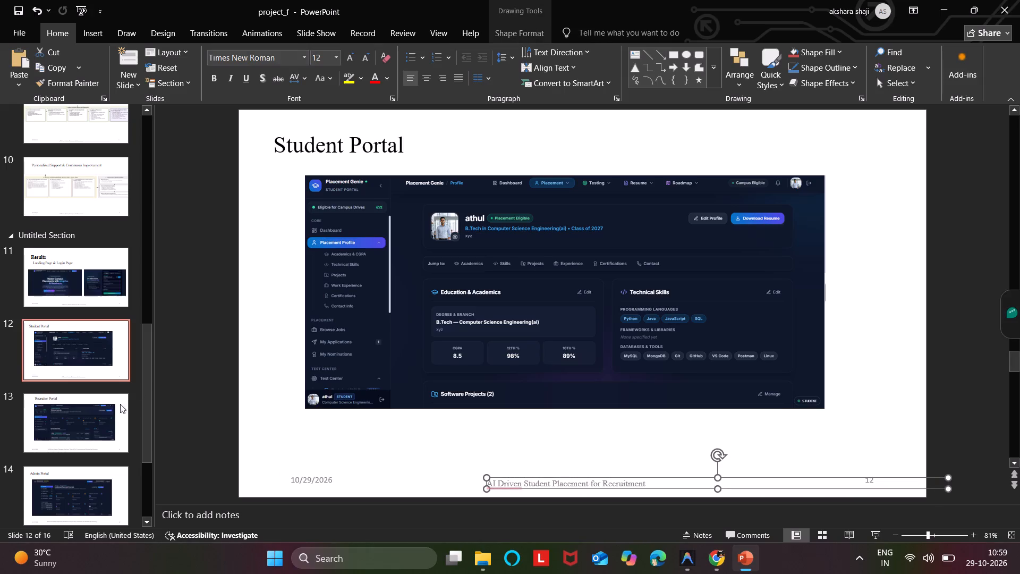
# Move the Recruiter Portal slide's footer box toward the slide number and slightly lower, so its text sits near the slide's centre.
pyautogui.scroll(-1, 116, 440)
pyautogui.click(87, 335)
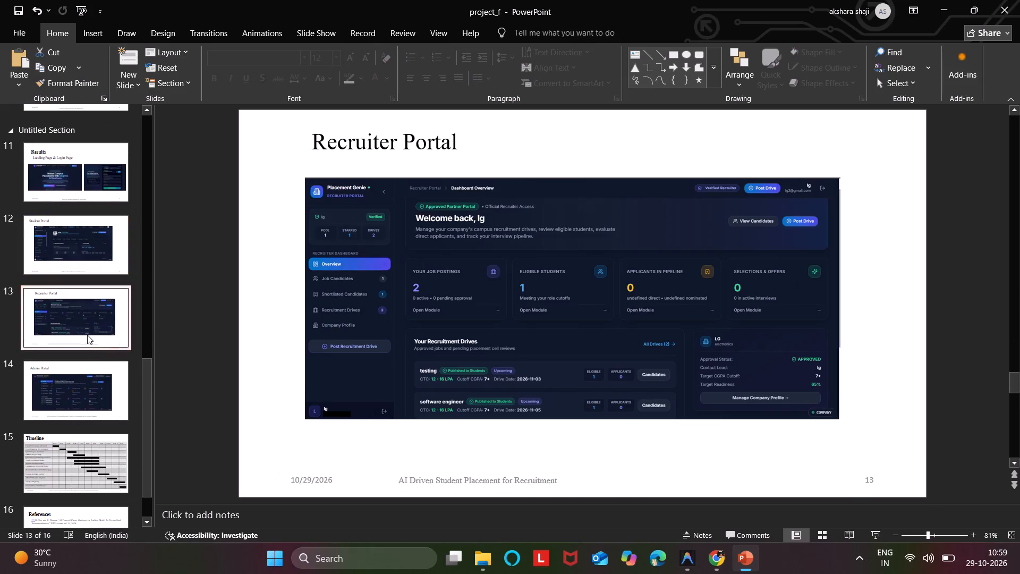
pyautogui.click(536, 484)
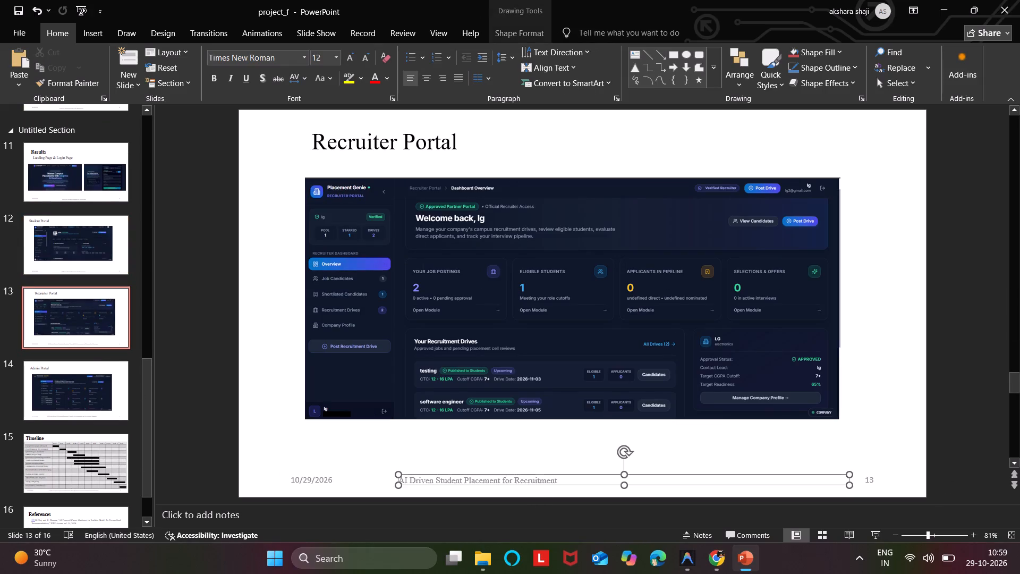
pyautogui.moveTo(528, 475); pyautogui.dragTo(623, 481)
# On the Admin Portal slide, shift the footer box toward the slide number and slightly lower, with its text near the centre.
pyautogui.click(112, 398)
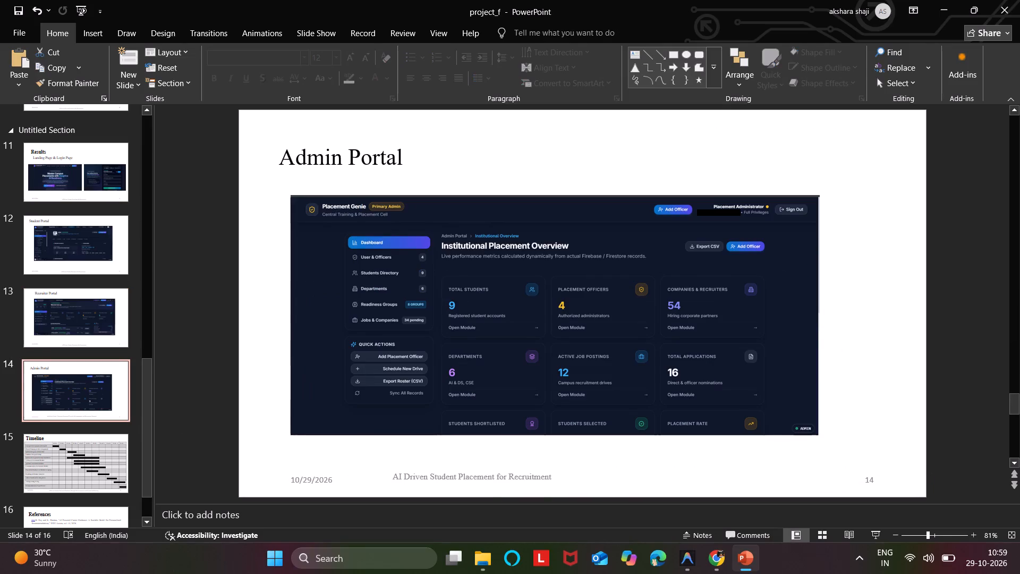
pyautogui.click(528, 477)
pyautogui.moveTo(530, 471); pyautogui.dragTo(571, 476)
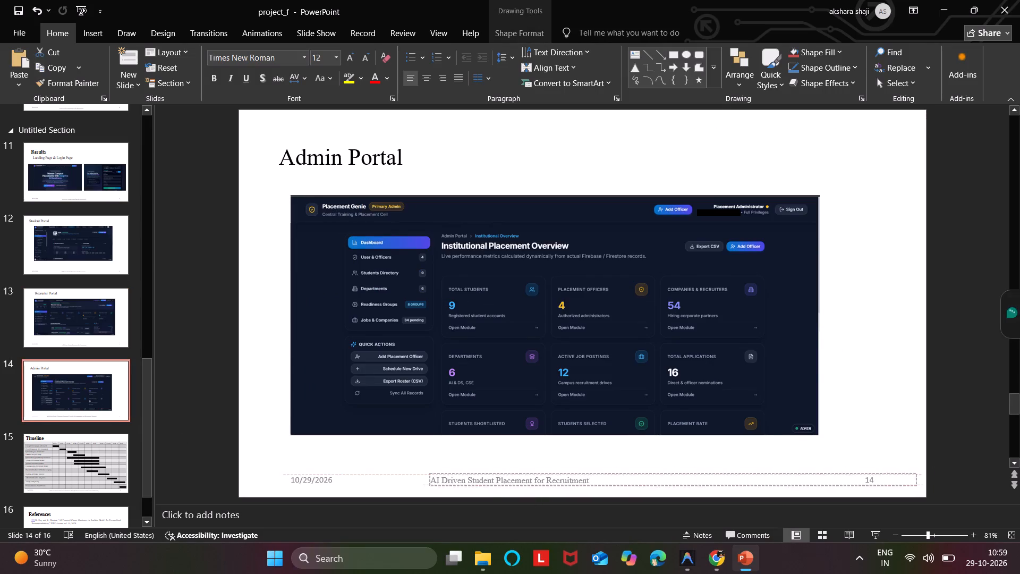
pyautogui.moveTo(571, 476); pyautogui.dragTo(610, 482)
# On the Timeline slide, move the footer box below the table toward the slide number and slightly lower, centring its text more closely.
pyautogui.click(45, 486)
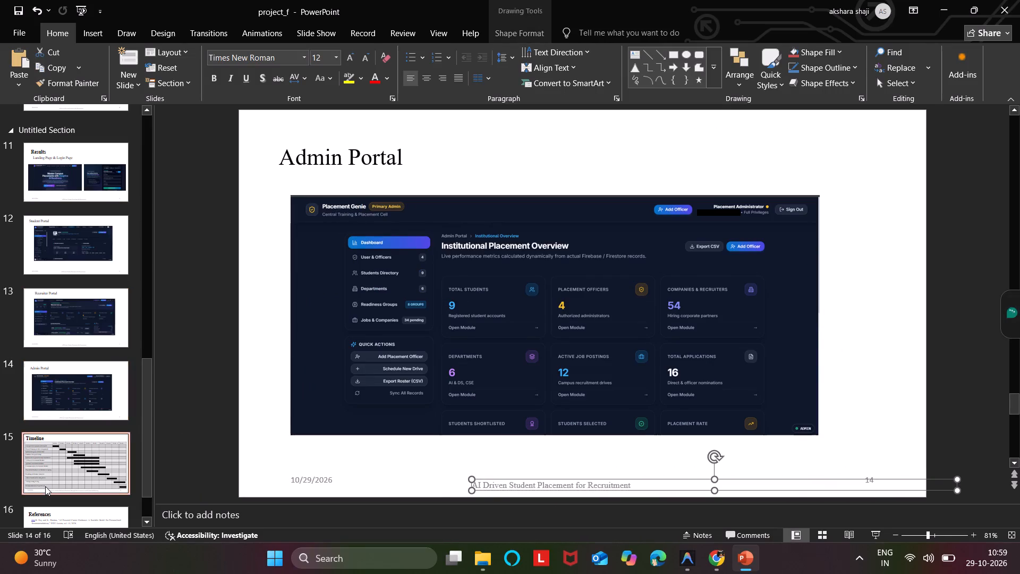
pyautogui.click(432, 490)
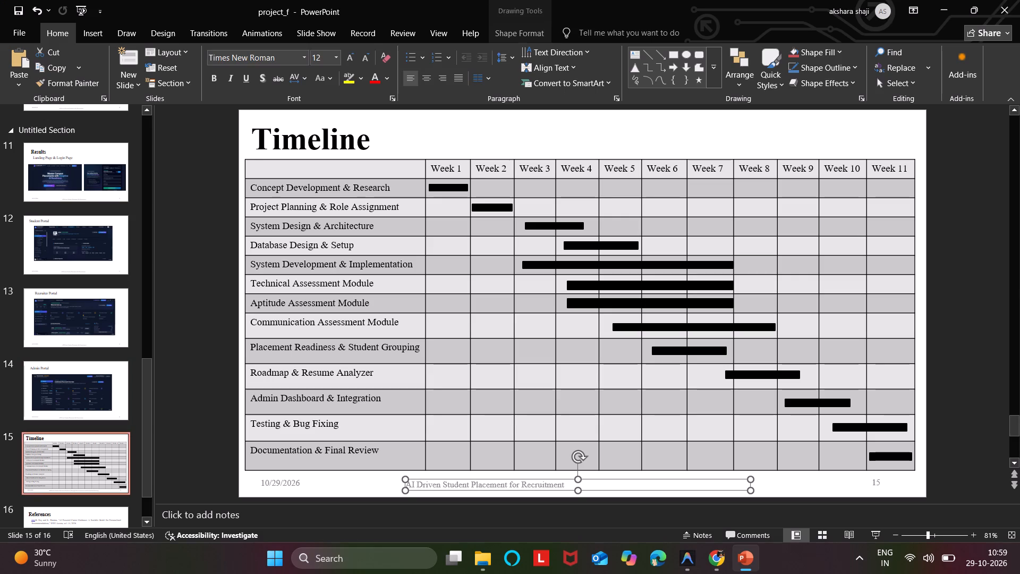
pyautogui.click(441, 481)
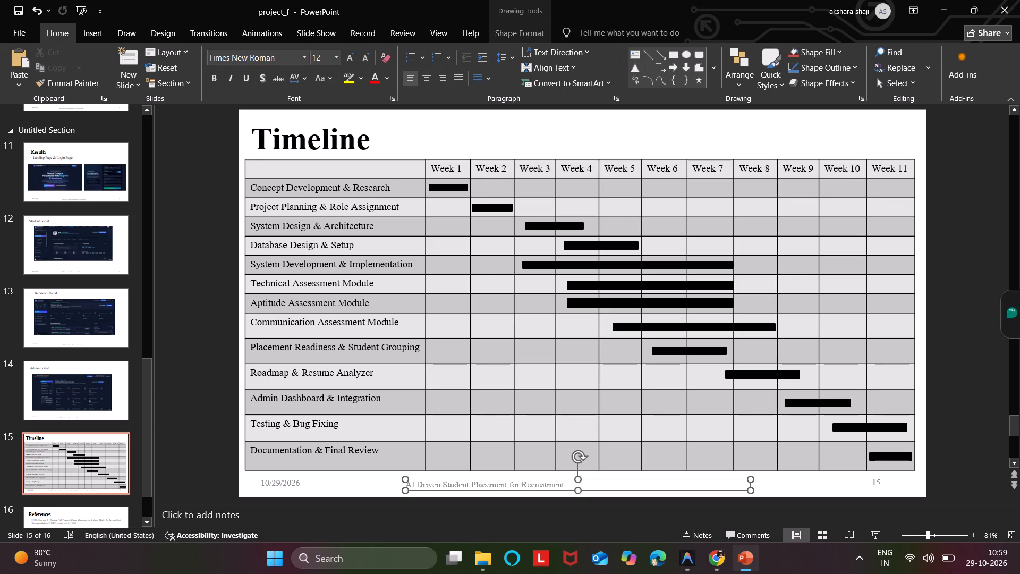
pyautogui.moveTo(449, 480); pyautogui.dragTo(508, 484)
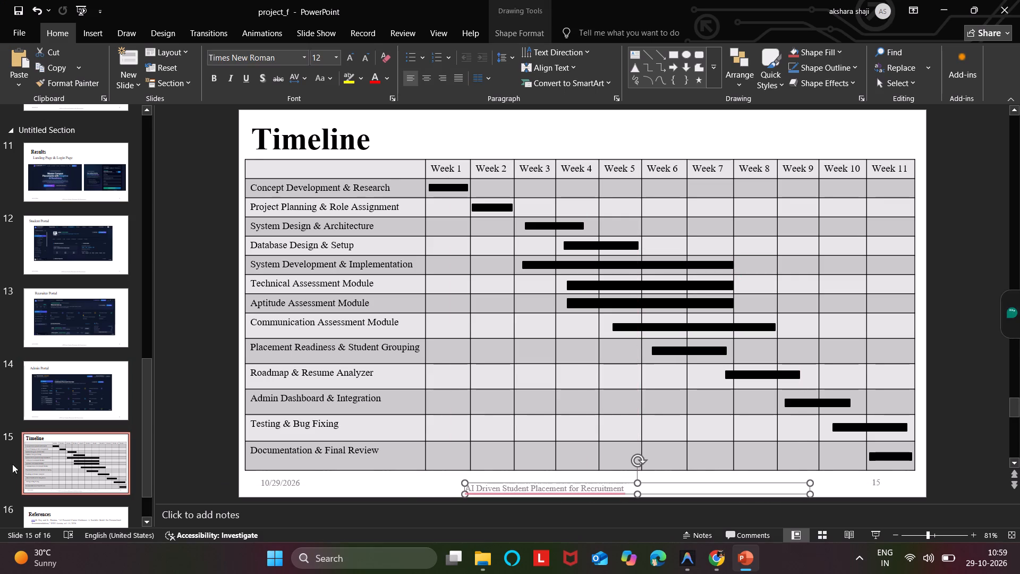
# Move the References slide's footer box horizontally toward the slide number, keeping its height, so its text sits near the centre.
pyautogui.scroll(-1, 84, 465)
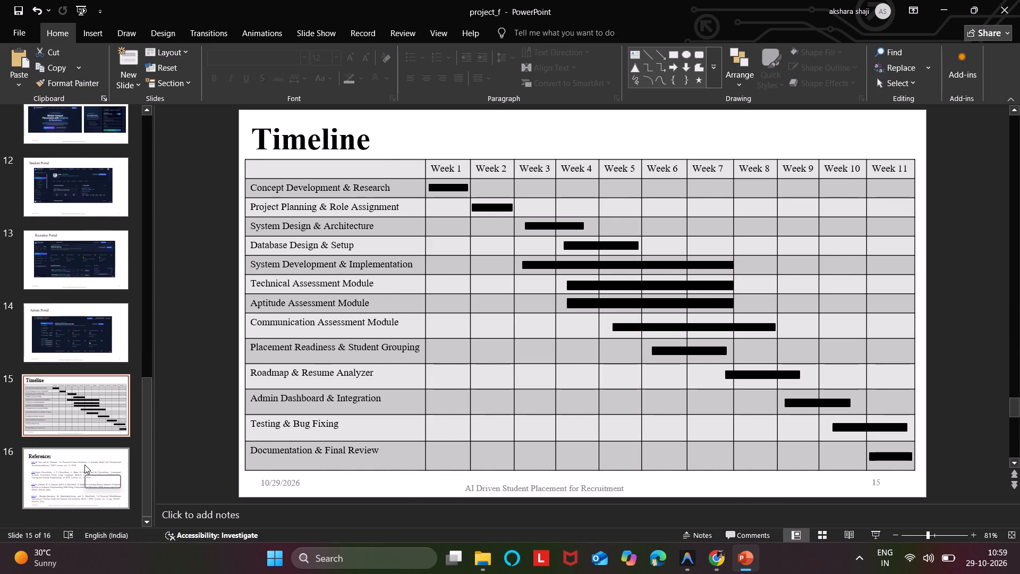
pyautogui.click(84, 465)
pyautogui.click(514, 487)
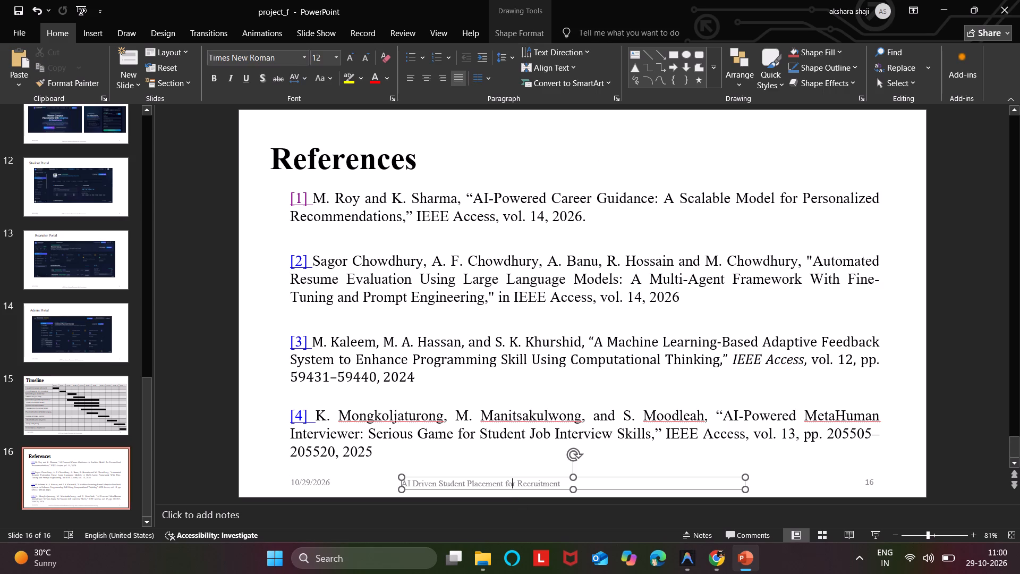
pyautogui.moveTo(516, 478); pyautogui.dragTo(580, 477)
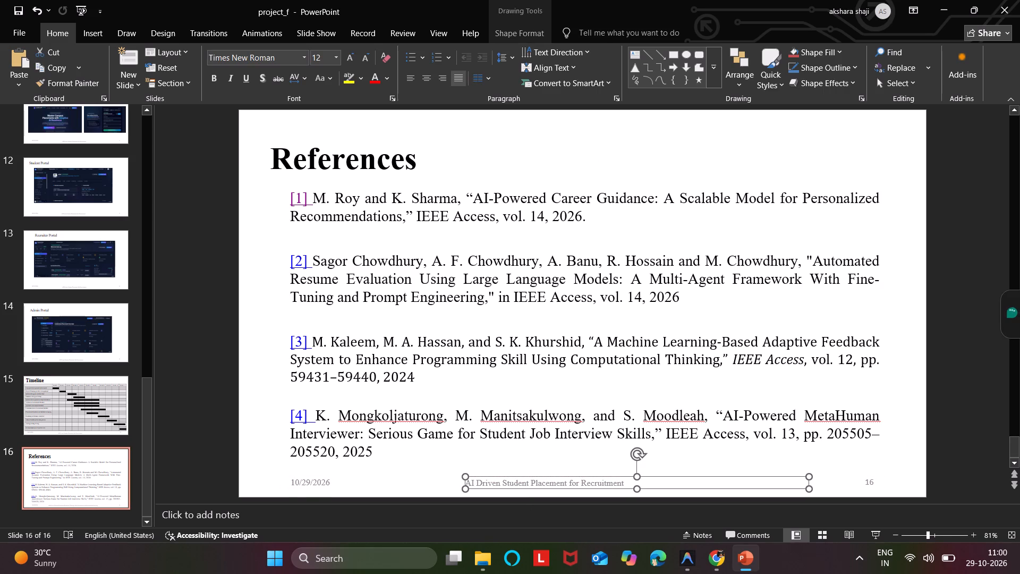
# Save the project_f presentation.
pyautogui.hotkey('ctrl', 's')
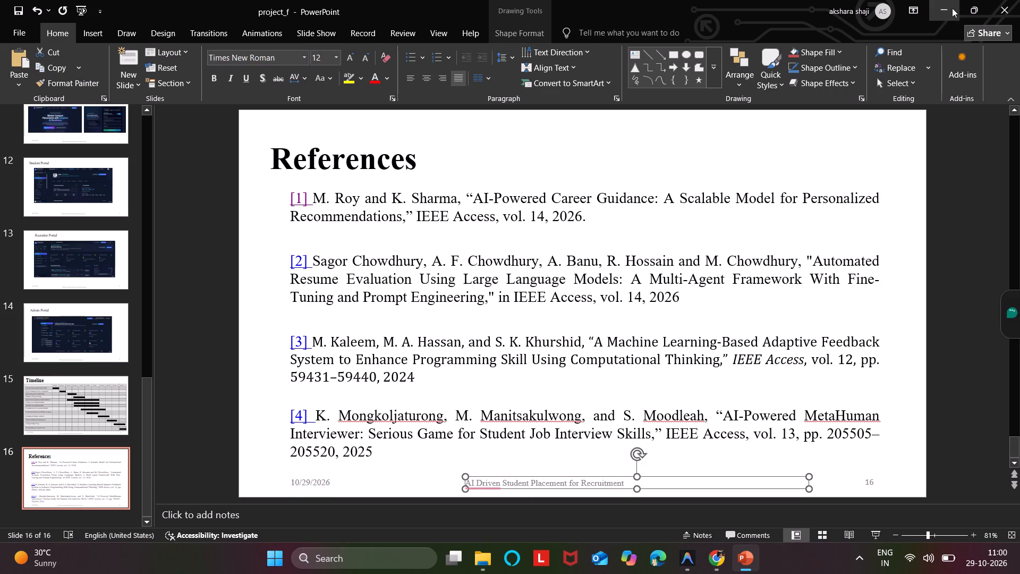
# Minimize the presentation, File Explorer and Chrome windows to reach the desktop.
pyautogui.click(932, 7)
pyautogui.click(932, 7)
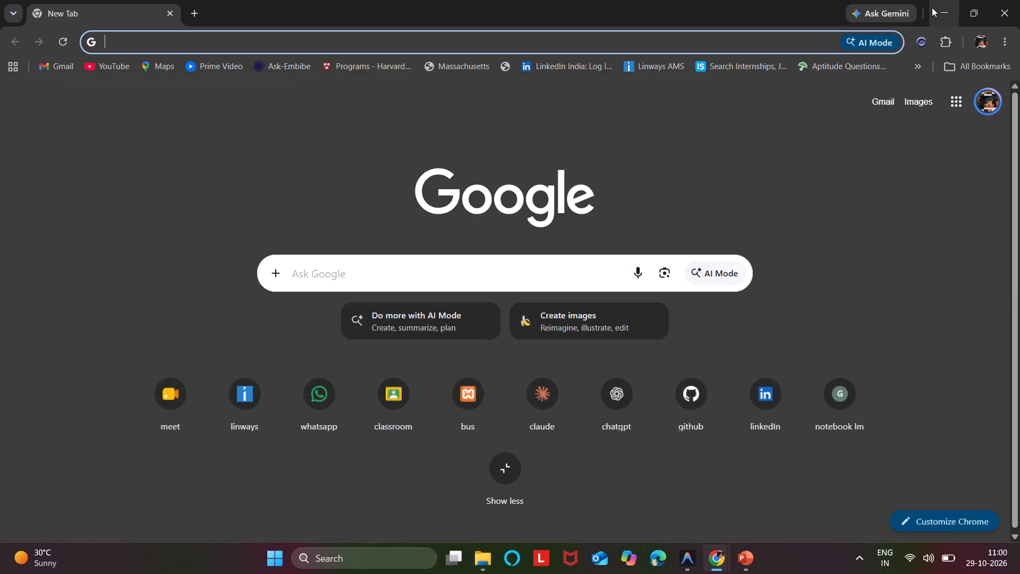
pyautogui.click(932, 7)
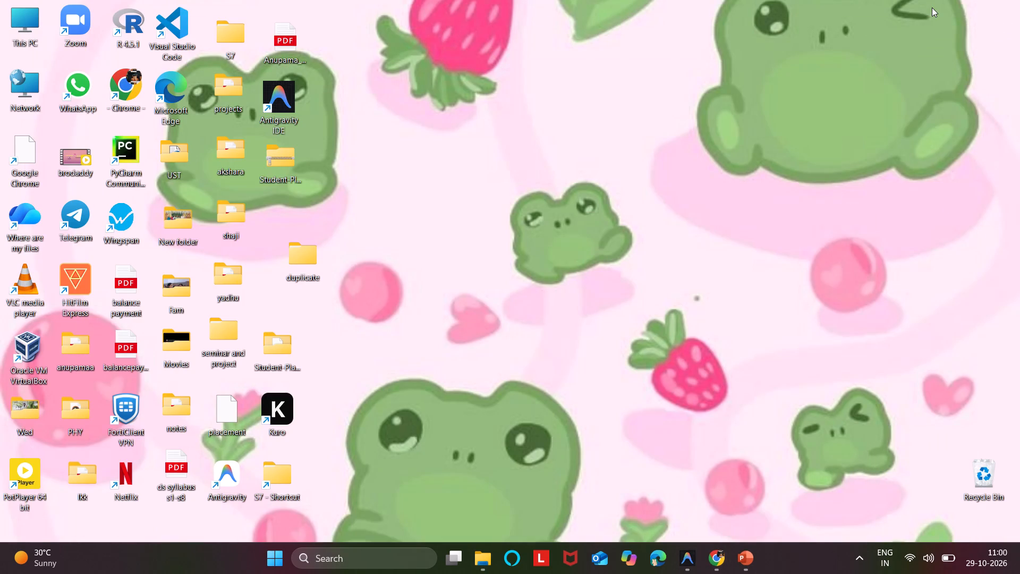